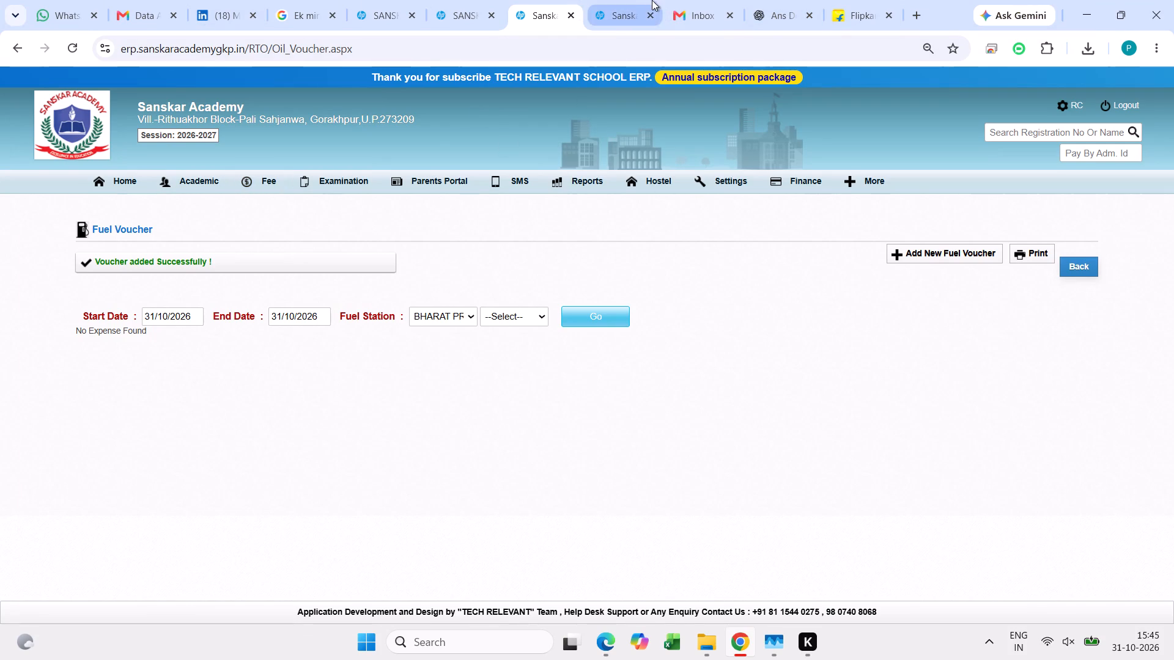
# Switch to the Sanskar Intermediate College student fee tab and open the Fee Report page of its reports.
pyautogui.click(454, 1)
pyautogui.scroll(3, 486, 333)
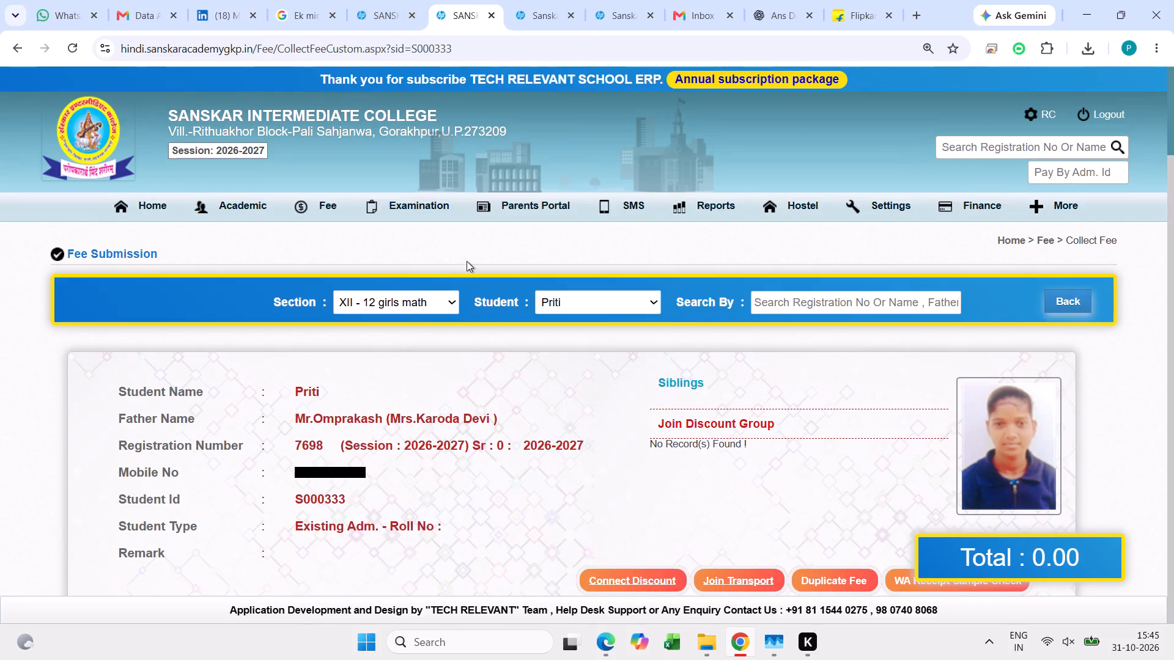
pyautogui.click(682, 210)
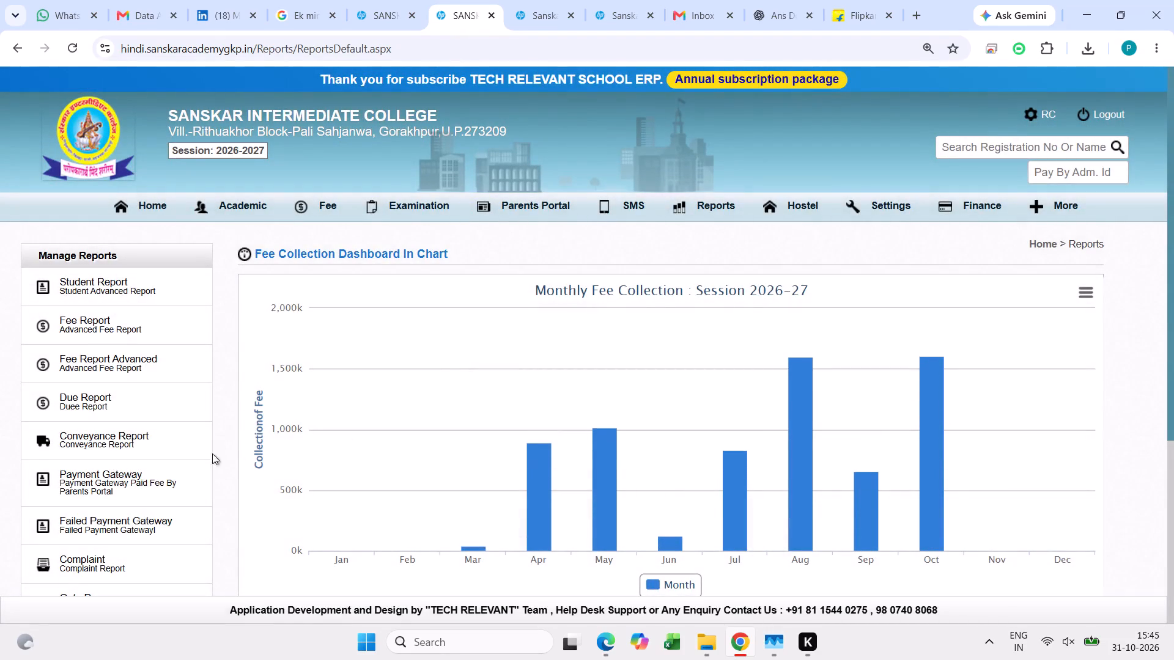
pyautogui.click(120, 324)
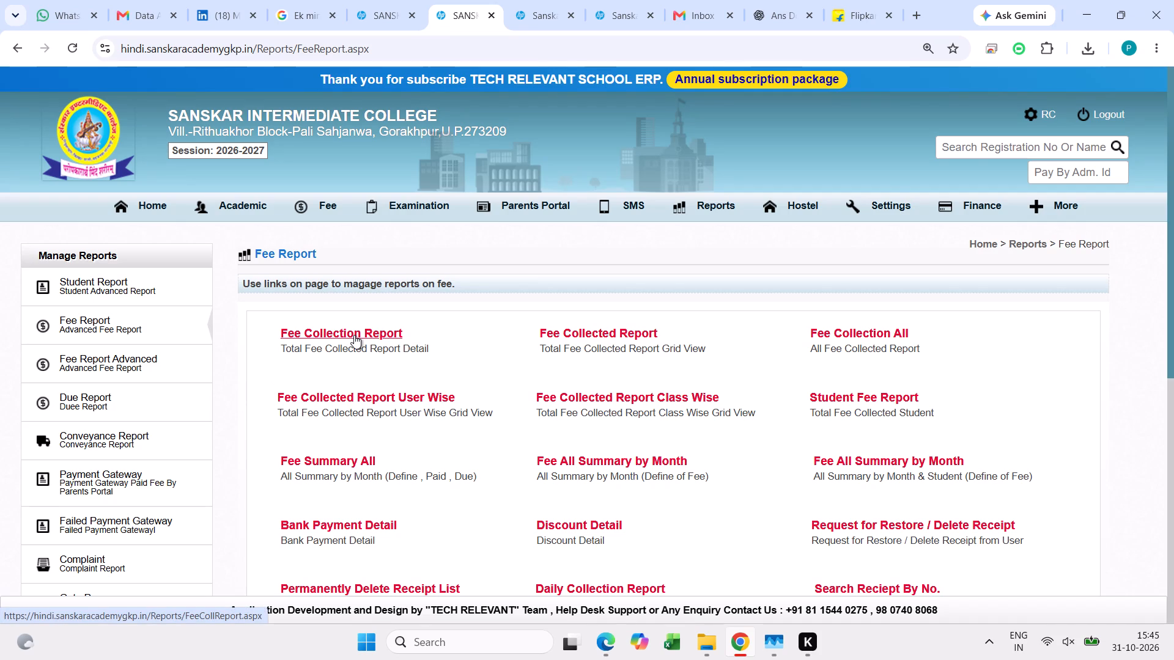
pyautogui.click(1046, 150)
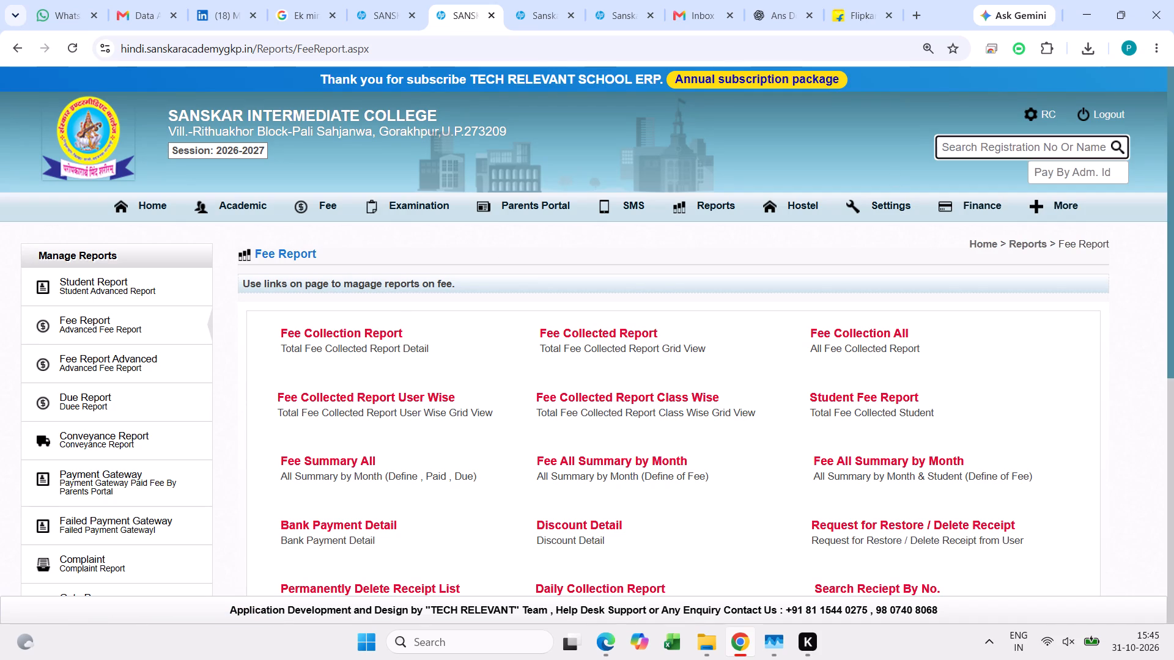
pyautogui.write('KRITK')
pyautogui.press('BackSpace')
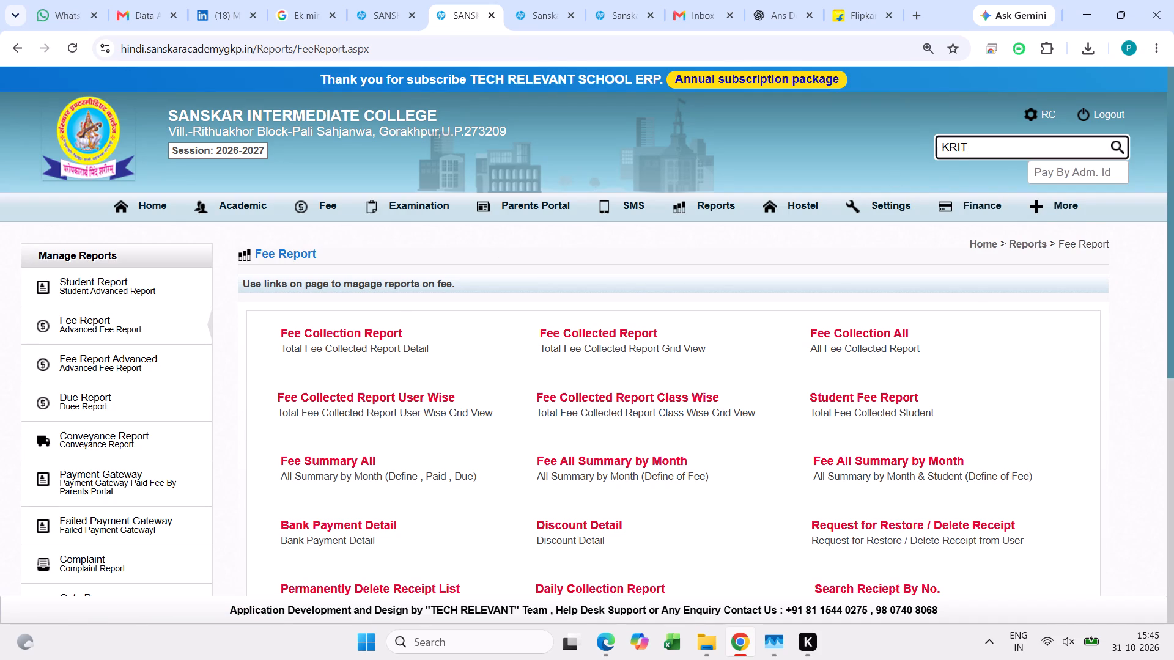
pyautogui.press('i')
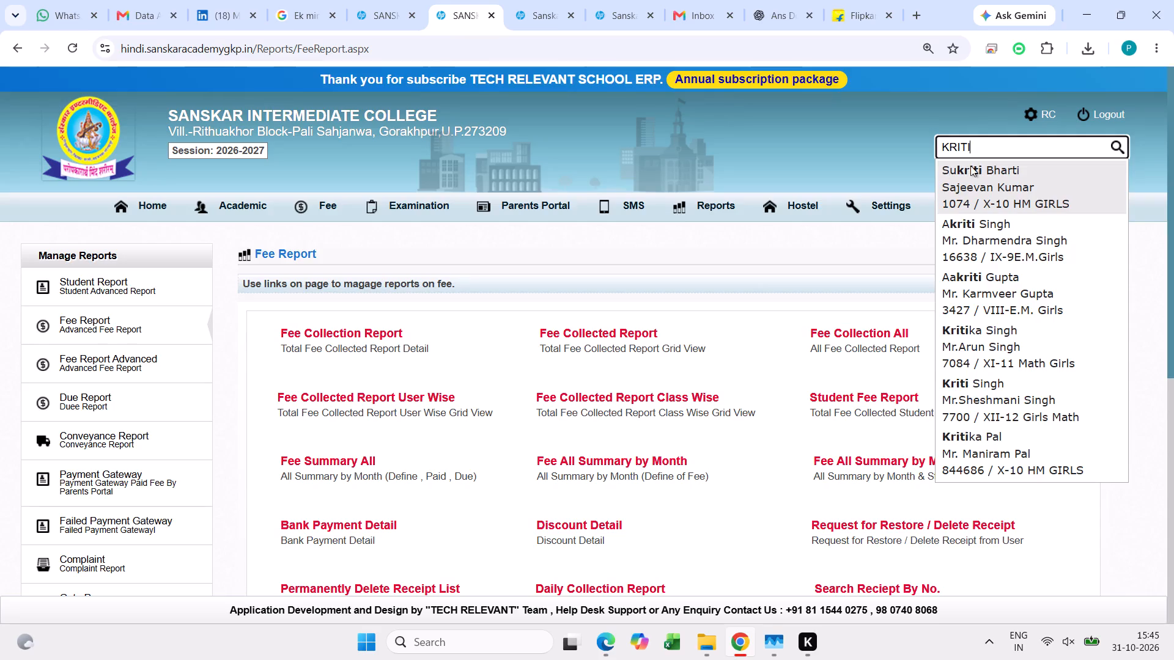
pyautogui.click(1128, 352)
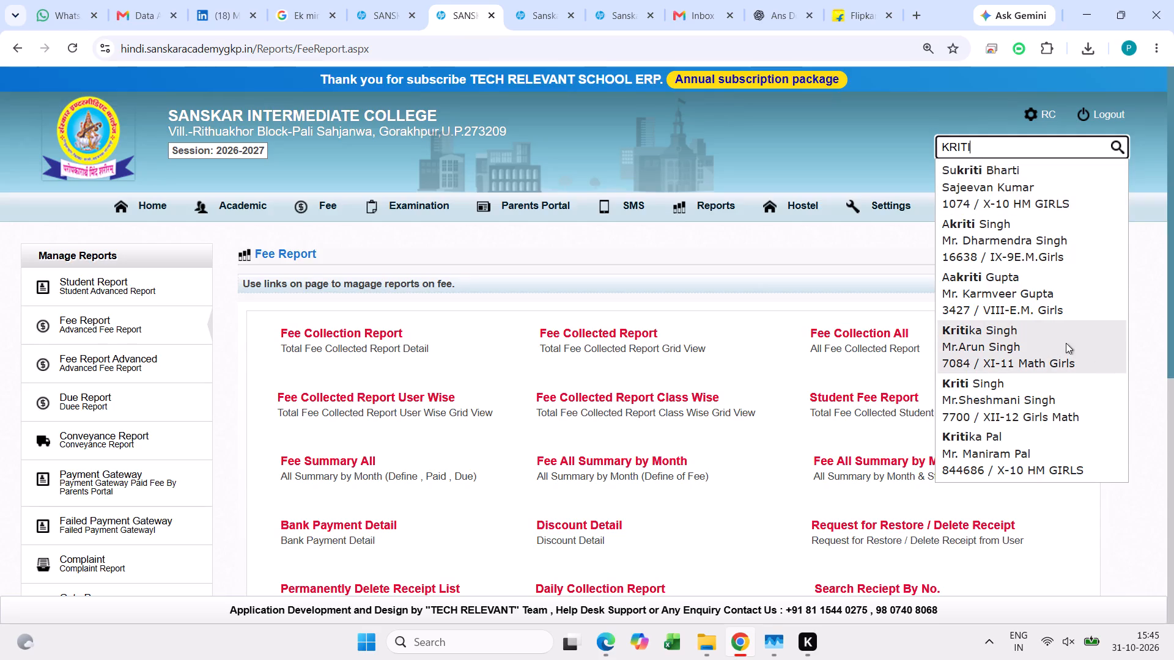
pyautogui.click(1066, 341)
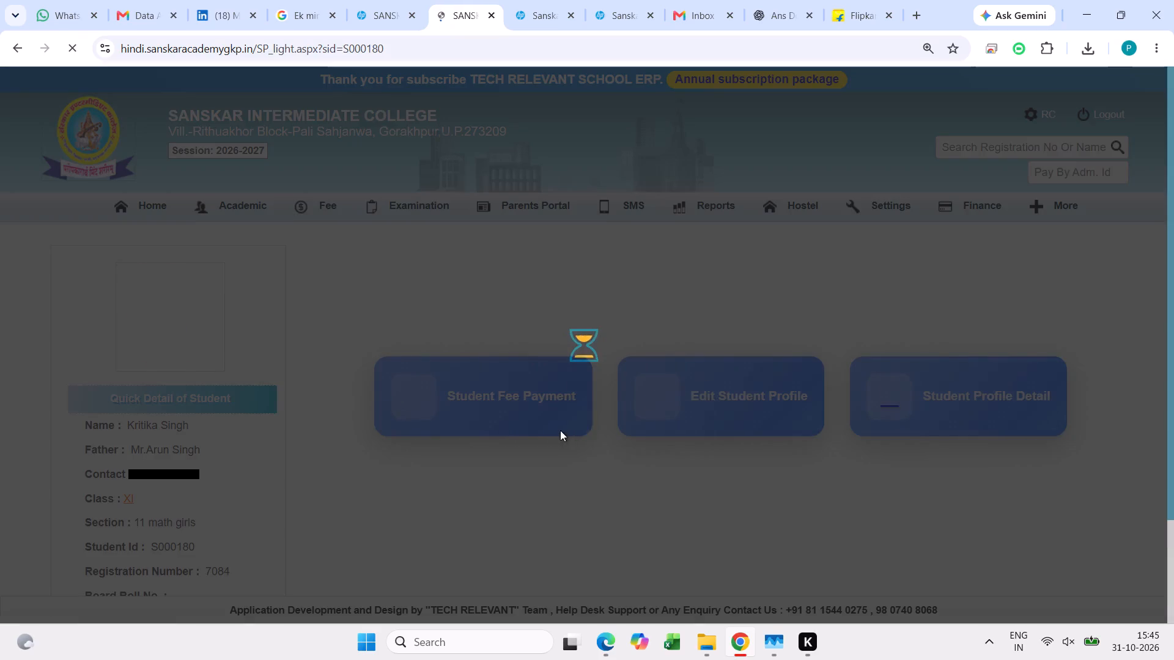
pyautogui.click(514, 395)
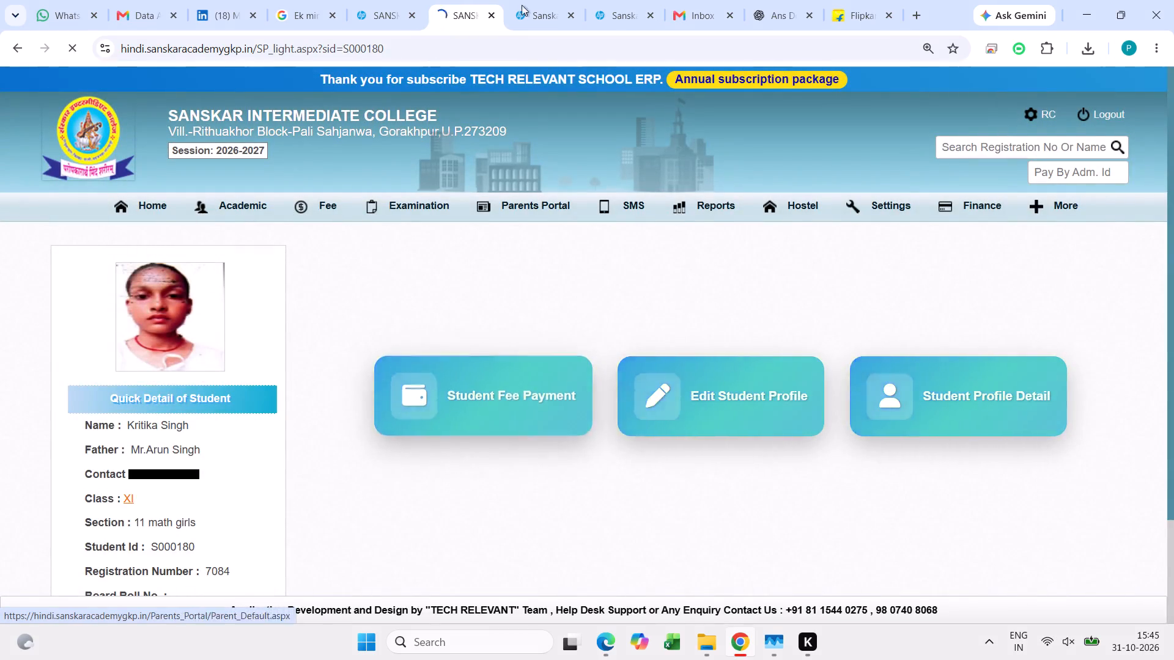
# In the college's dashboard tab, search the students for "ANAKI", "ALAn" and "ALa".
pyautogui.click(374, 0)
pyautogui.click(1033, 150)
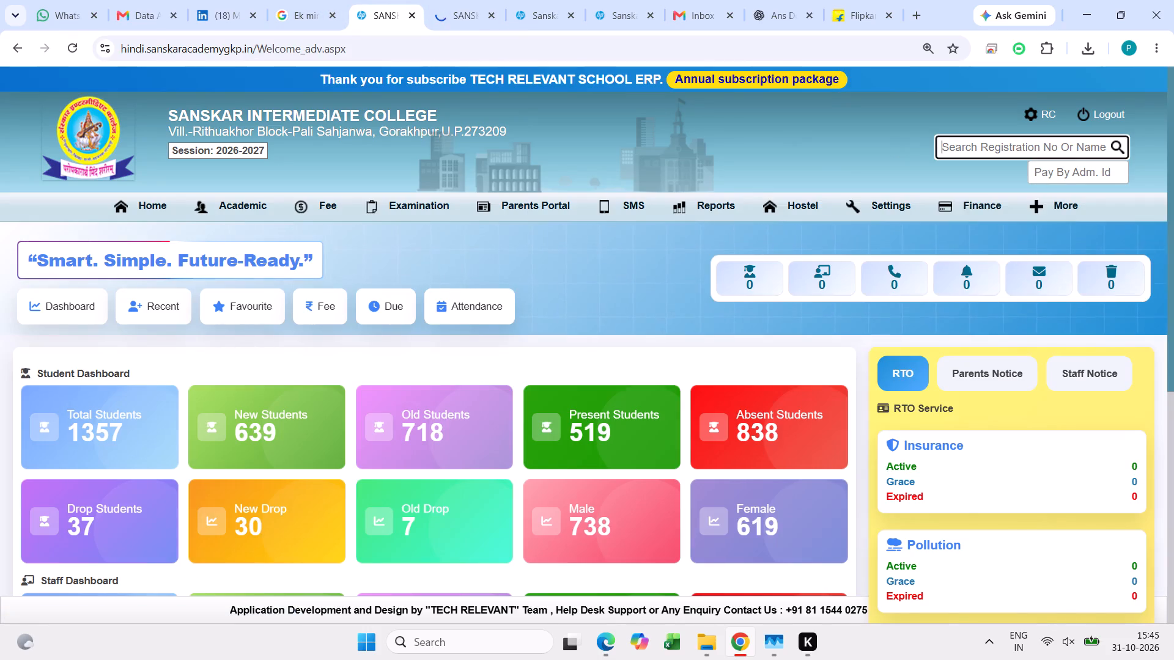
pyautogui.write('ANA')
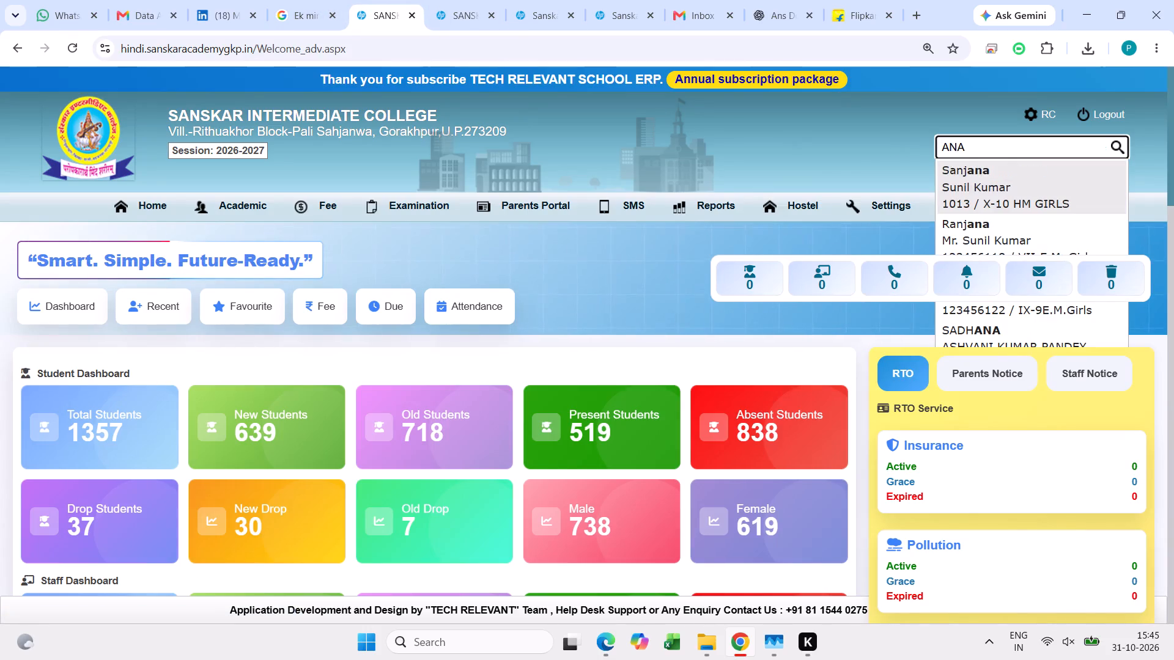
pyautogui.write('KI')
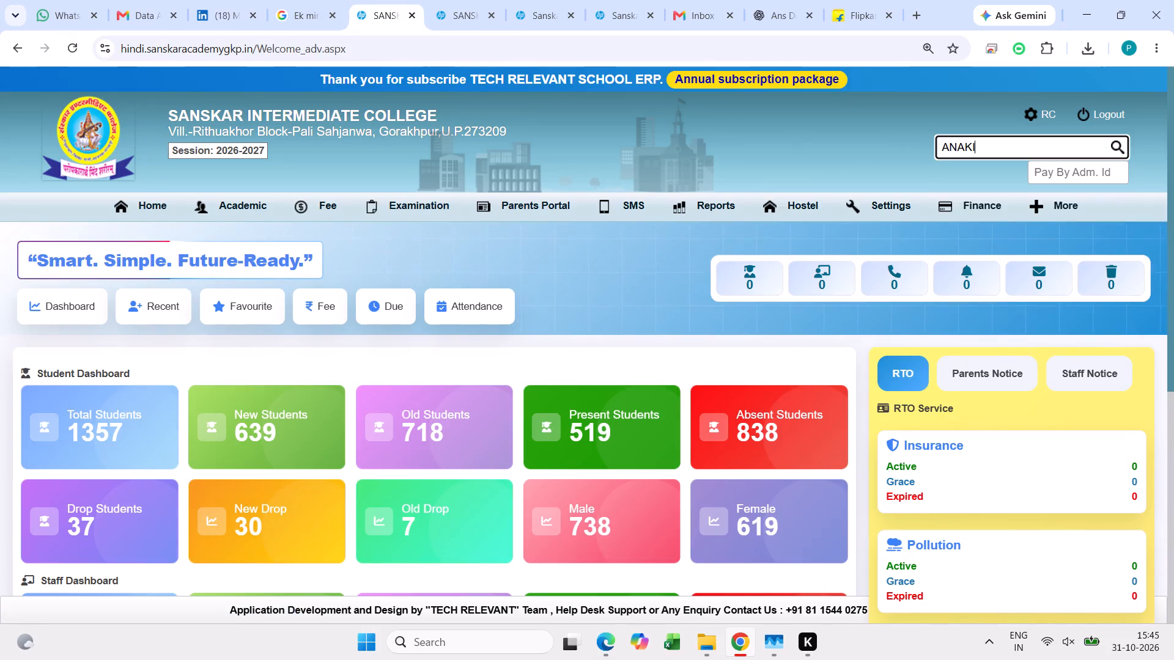
pyautogui.press('BackSpace')
pyautogui.press('BackSpace')
pyautogui.press('BackSpace')
pyautogui.press('BackSpace')
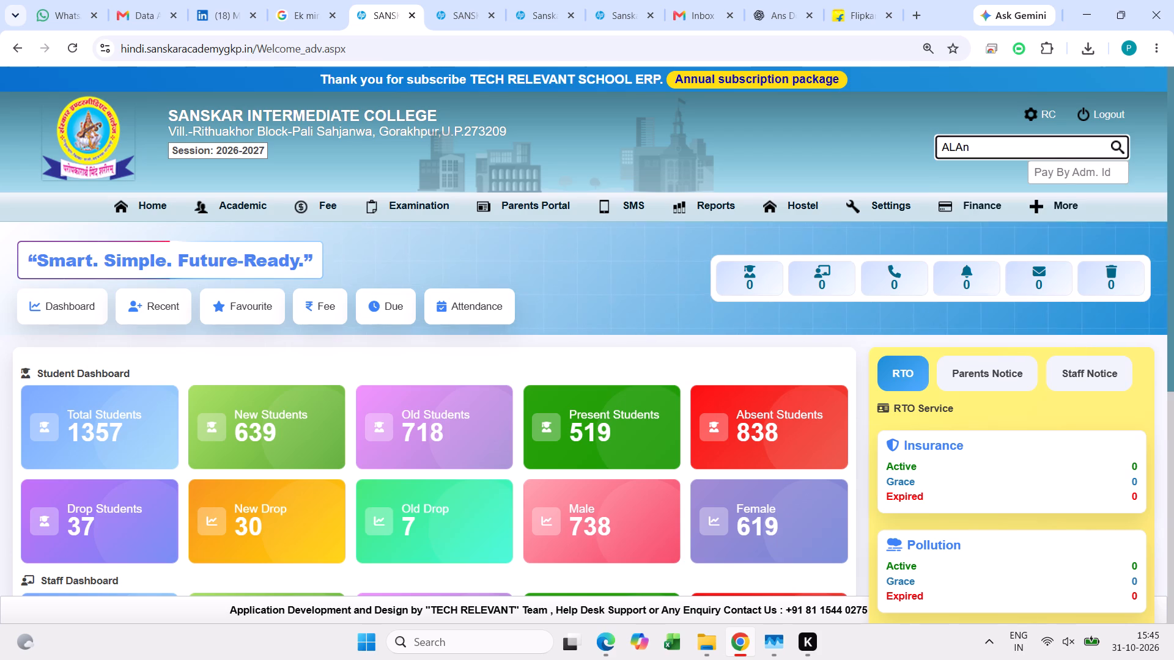
pyautogui.press('\\')
pyautogui.press('BackSpace')
pyautogui.press('BackSpace')
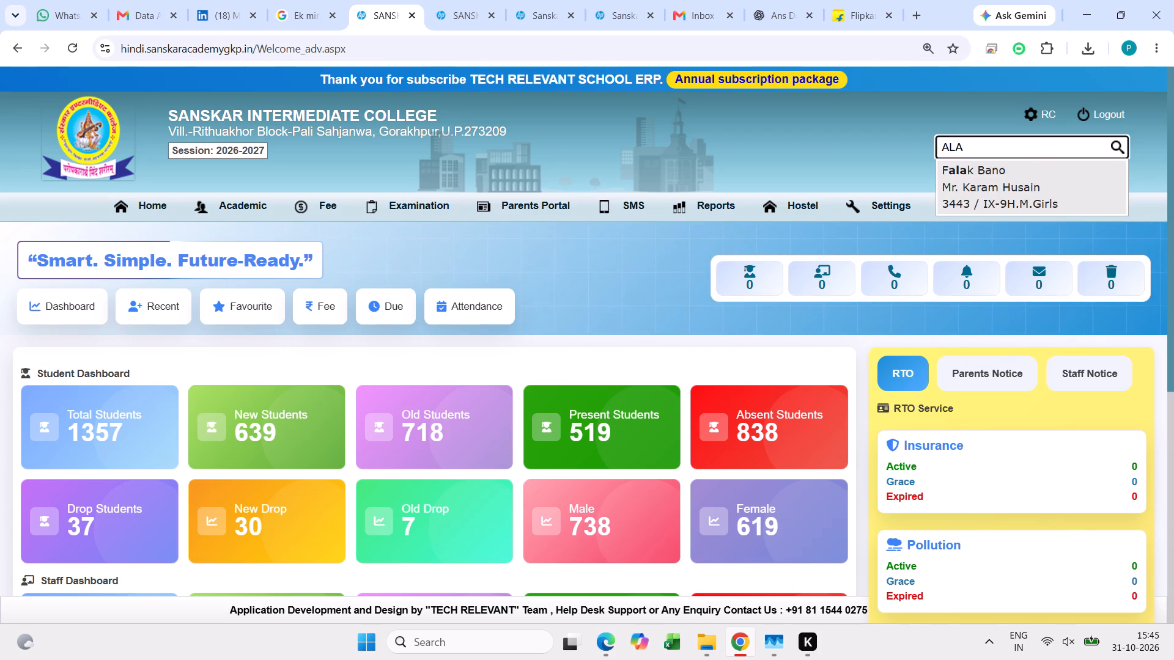
pyautogui.press('BackSpace')
pyautogui.press('a')
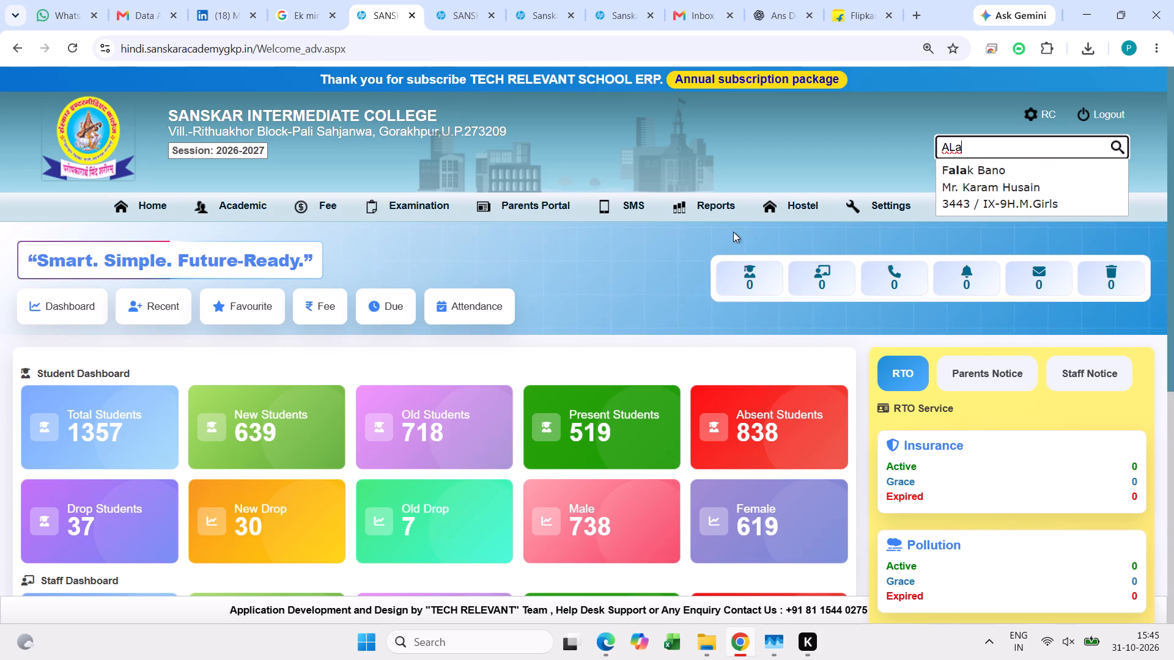
# Open the college's Fee page, search the students for "alan" again, and clear the search text.
pyautogui.click(338, 217)
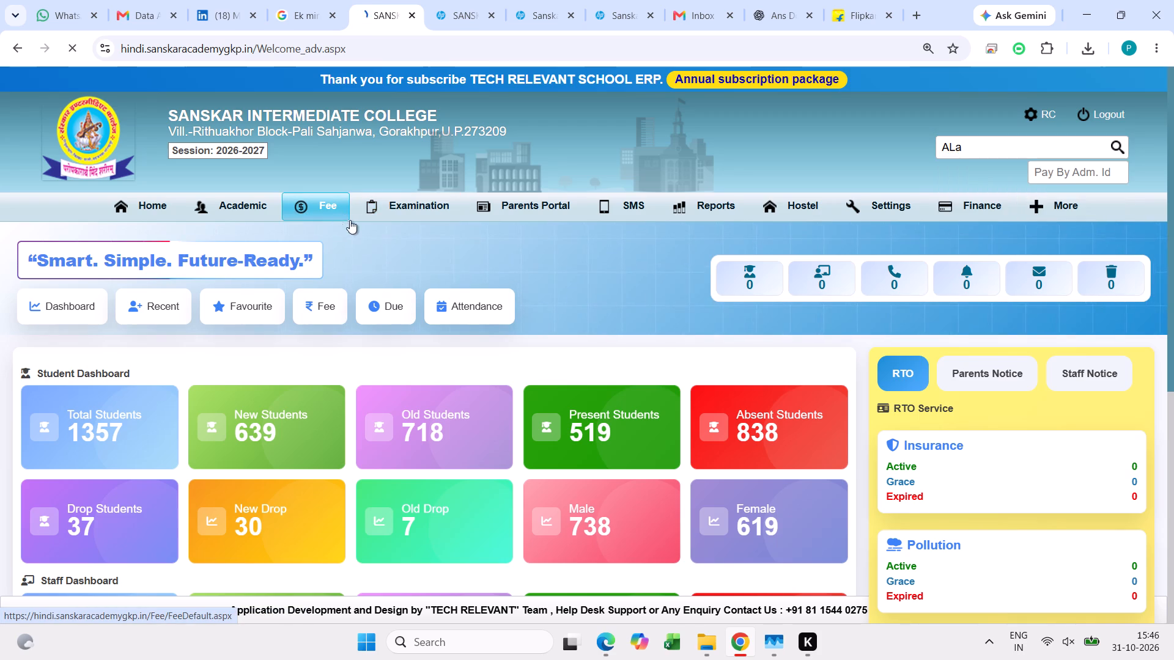
pyautogui.click(985, 139)
pyautogui.write('al')
pyautogui.write('an')
pyautogui.press('BackSpace')
pyautogui.press('BackSpace')
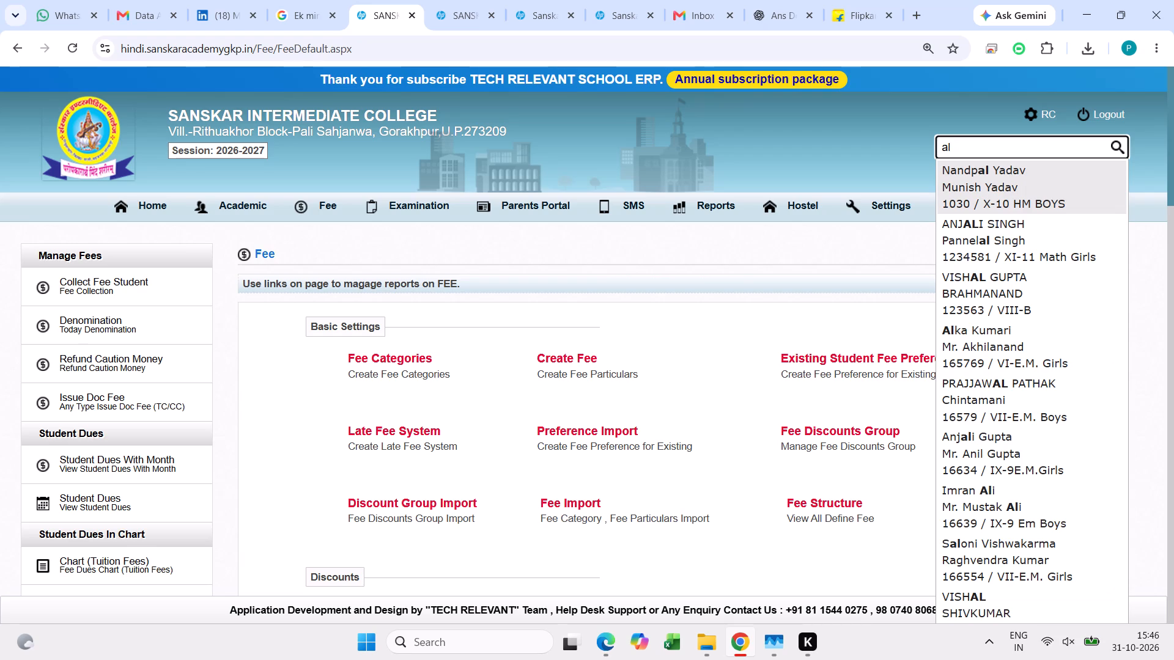
pyautogui.write('an')
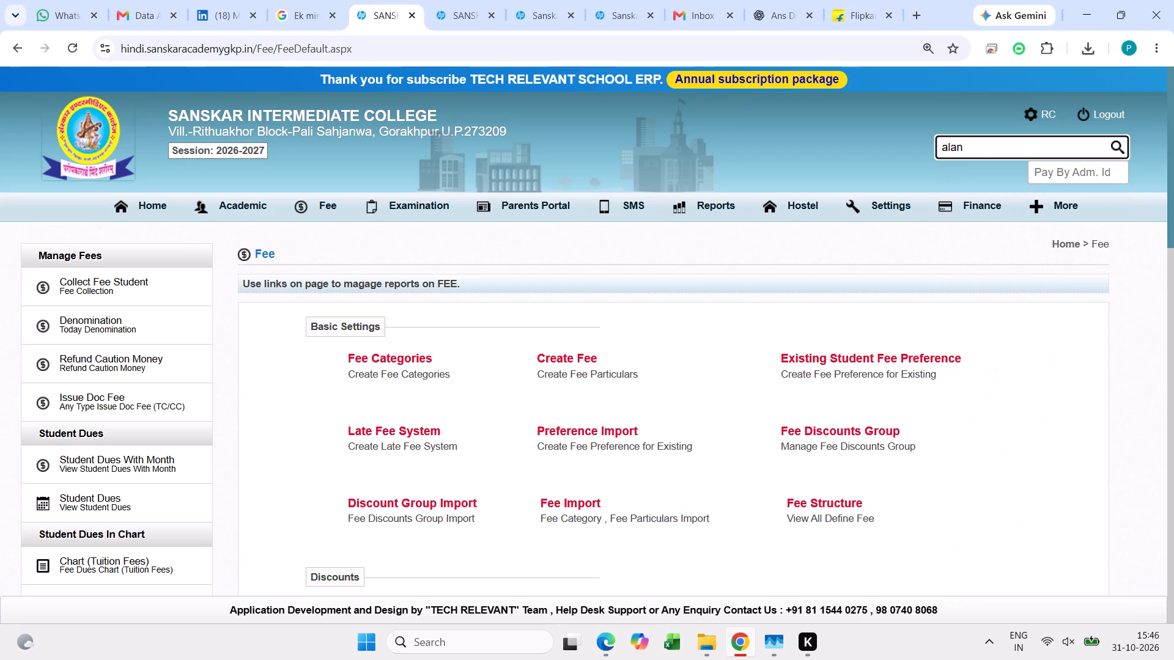
pyautogui.press('BackSpace')
pyautogui.press('BackSpace')
pyautogui.press('BackSpace')
pyautogui.press('BackSpace')
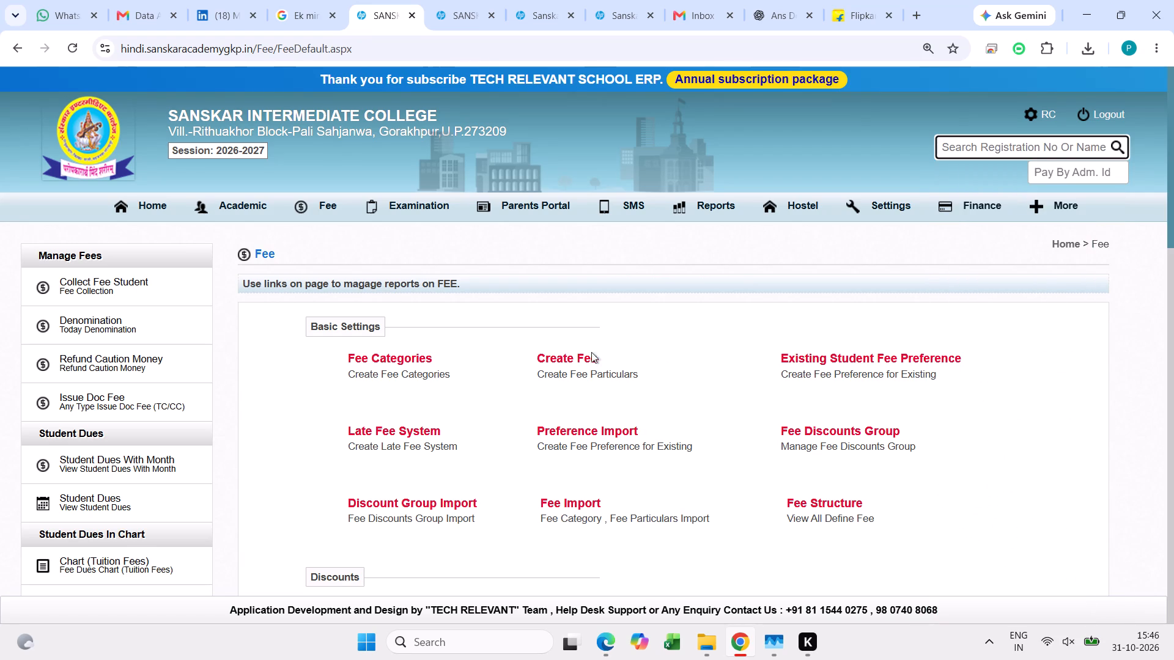
# Switch to the Sanskar Academy site, search its students for "alank", and open the matching IX-CBSE student's fee payment page.
pyautogui.click(463, 0)
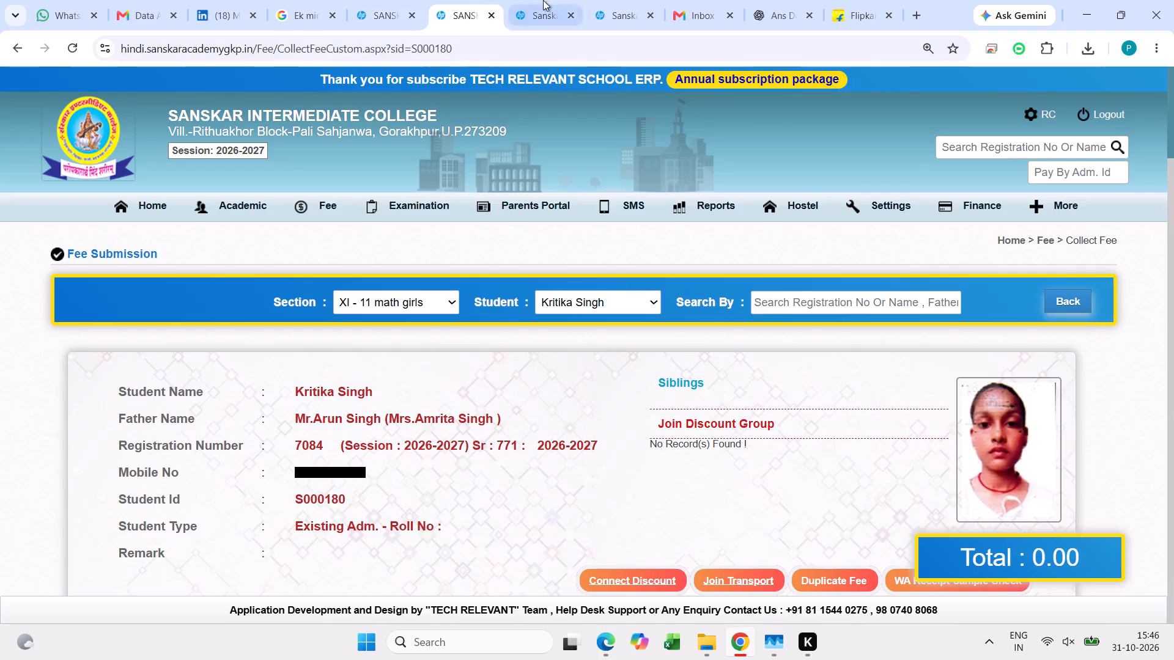
pyautogui.click(555, 0)
pyautogui.click(251, 185)
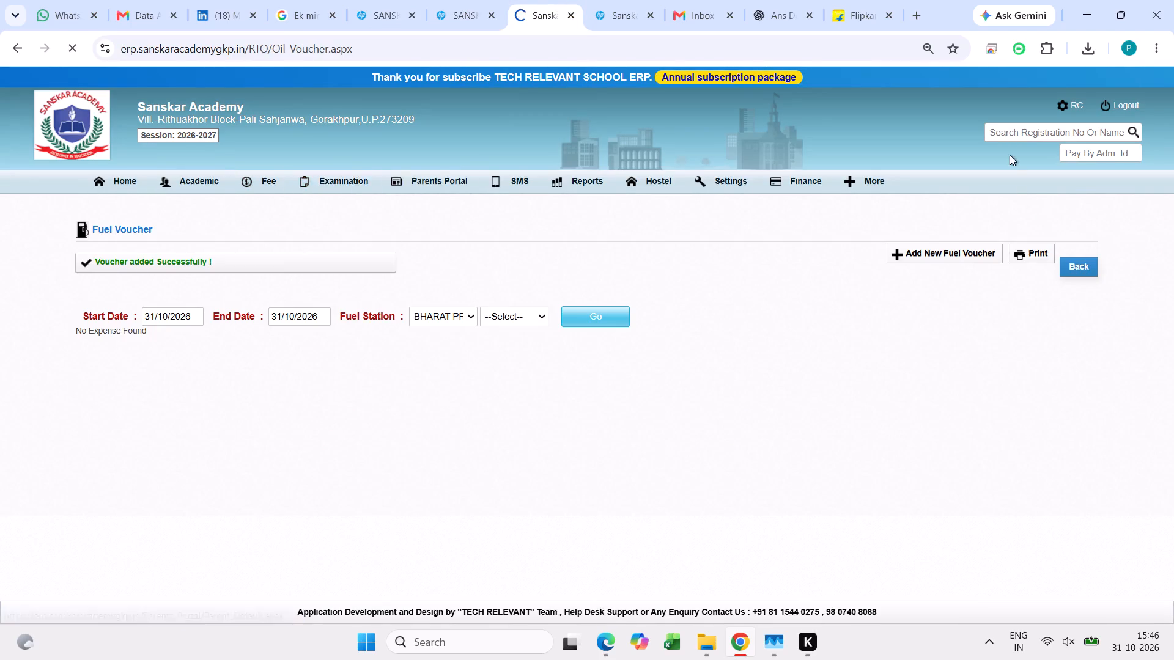
pyautogui.click(1008, 133)
pyautogui.doubleClick(1008, 133)
pyautogui.write('ala')
pyautogui.write('nk')
pyautogui.press('Return')
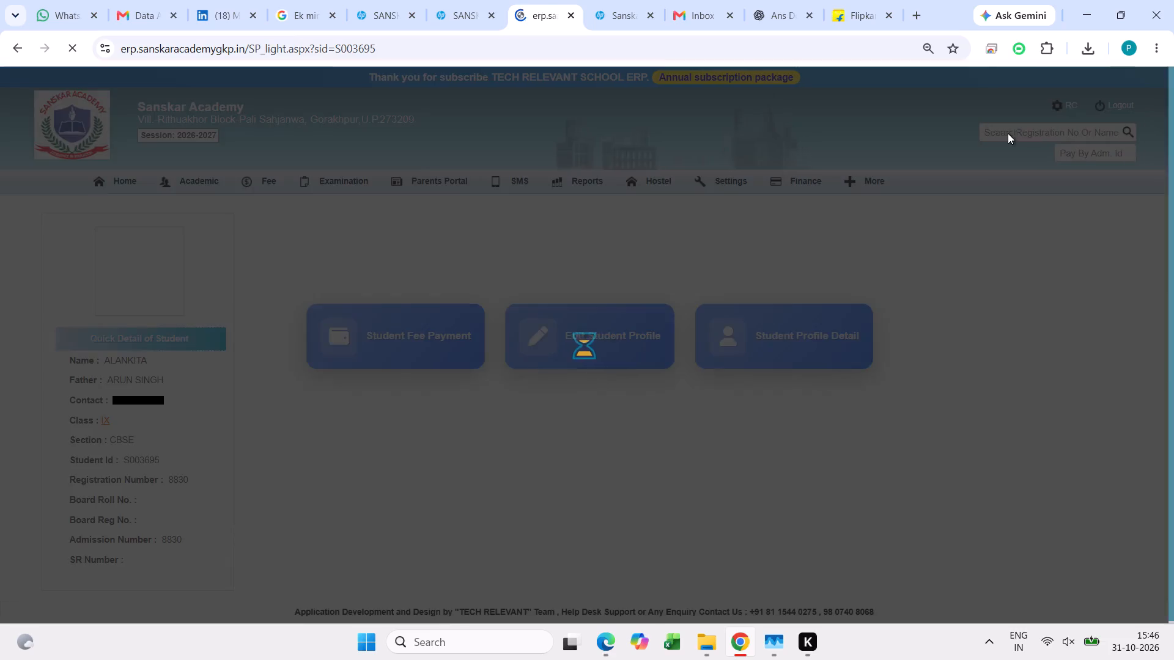
pyautogui.click(376, 326)
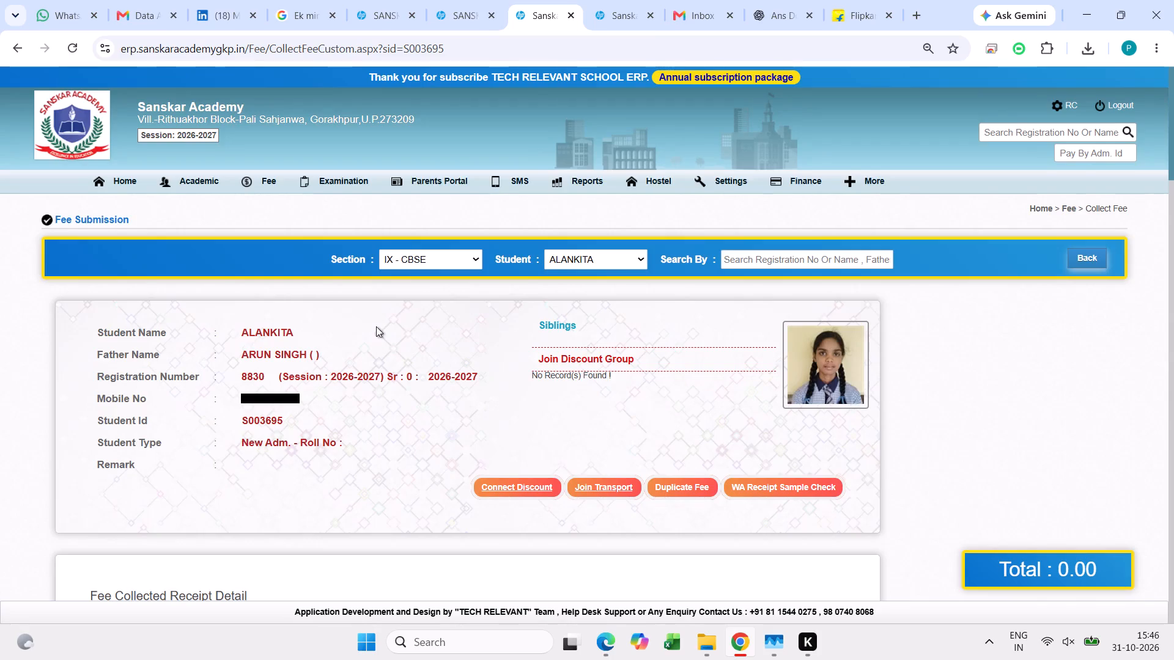
# Review the IX-CBSE student's collected fee receipts and quarterly fee dues.
pyautogui.scroll(-6, 584, 245)
pyautogui.scroll(-2, 418, 354)
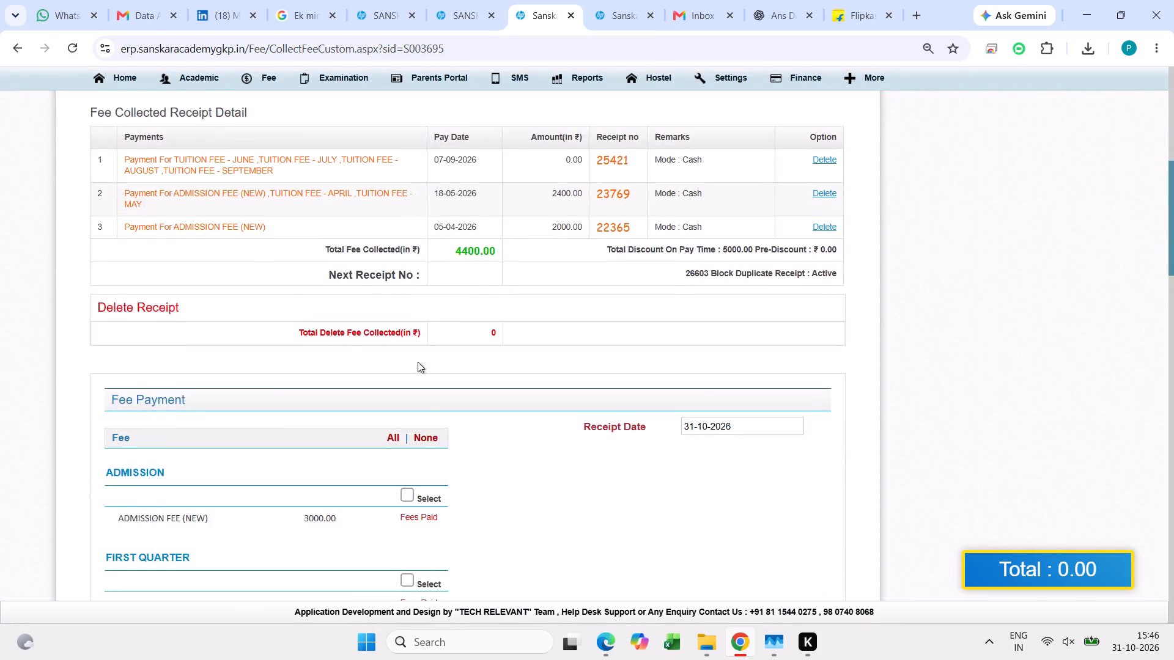
pyautogui.scroll(-4, 418, 362)
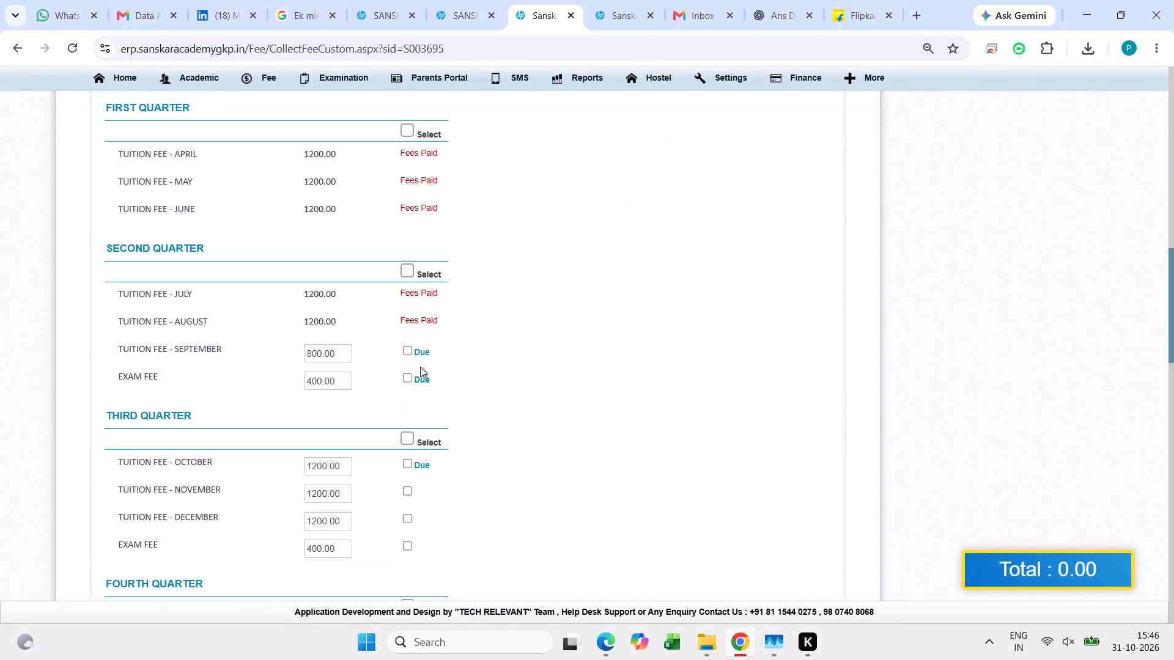
pyautogui.scroll(14, 433, 356)
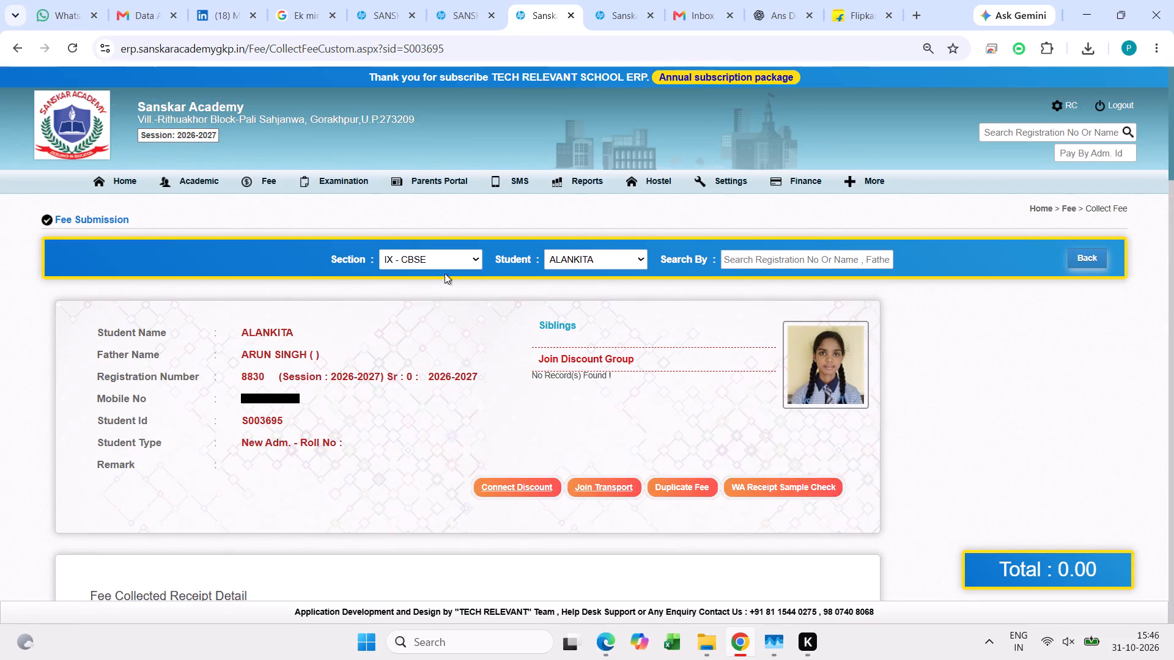
# Switch to the college's XI-11 Math Girls student and review the collected fee receipts.
pyautogui.click(452, 0)
pyautogui.scroll(-1, 463, 419)
pyautogui.scroll(1, 463, 419)
pyautogui.scroll(-7, 463, 419)
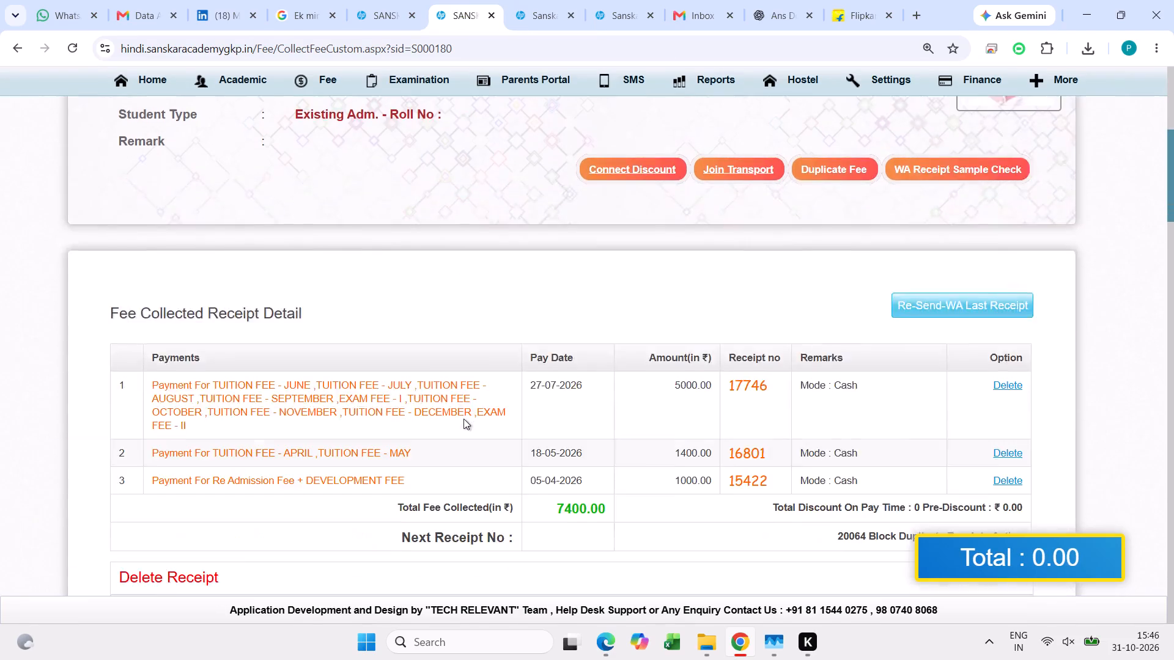
pyautogui.scroll(-4, 463, 419)
pyautogui.scroll(11, 463, 419)
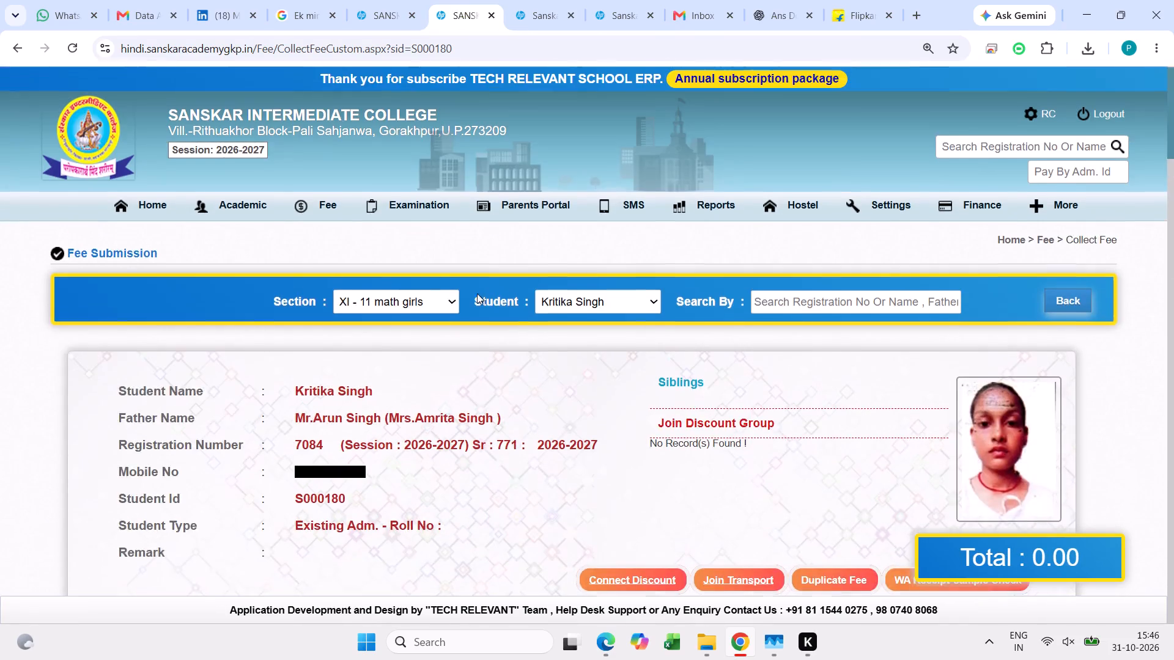
pyautogui.click(525, 0)
pyautogui.scroll(-2, 273, 385)
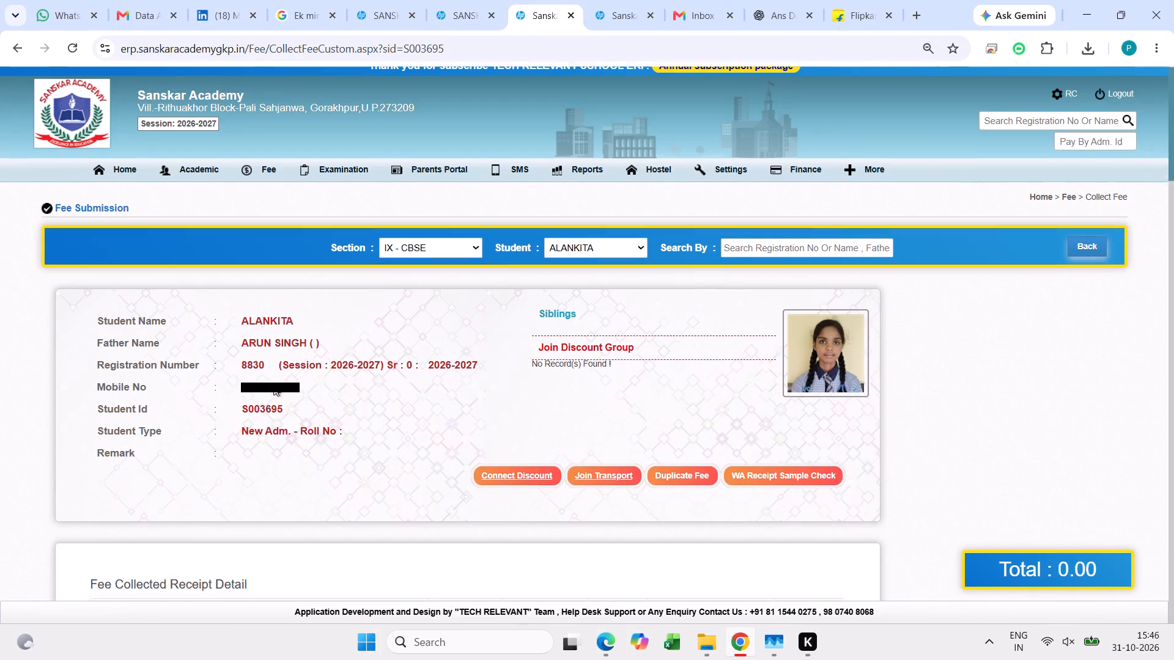
pyautogui.scroll(-10, 273, 385)
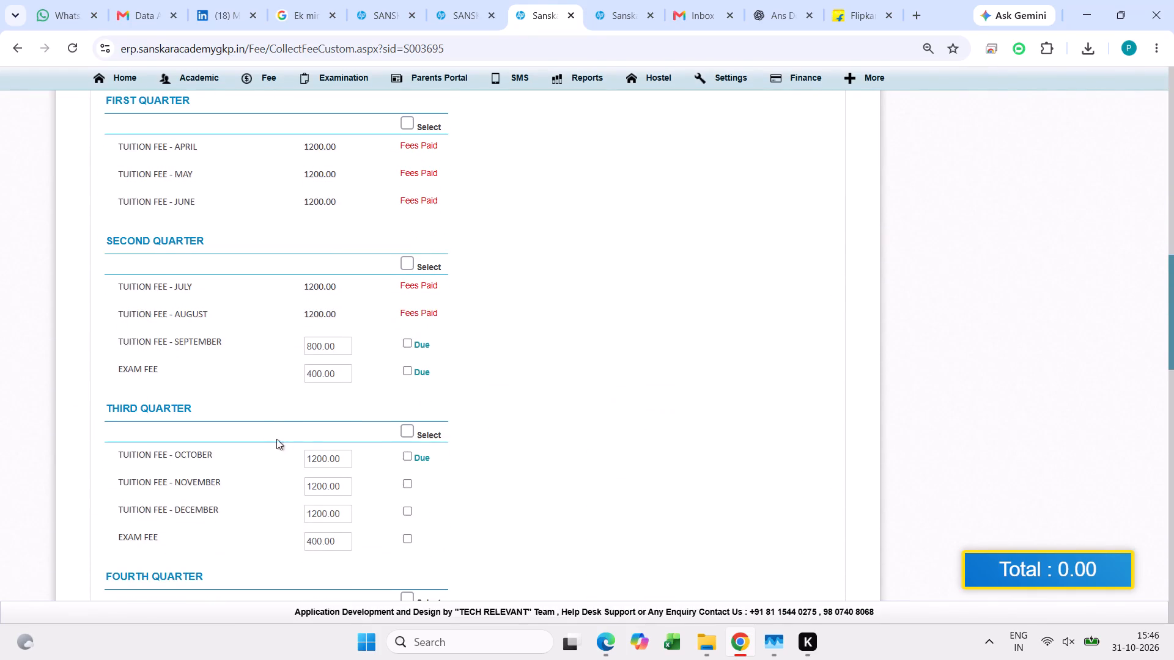
pyautogui.scroll(7, 649, 354)
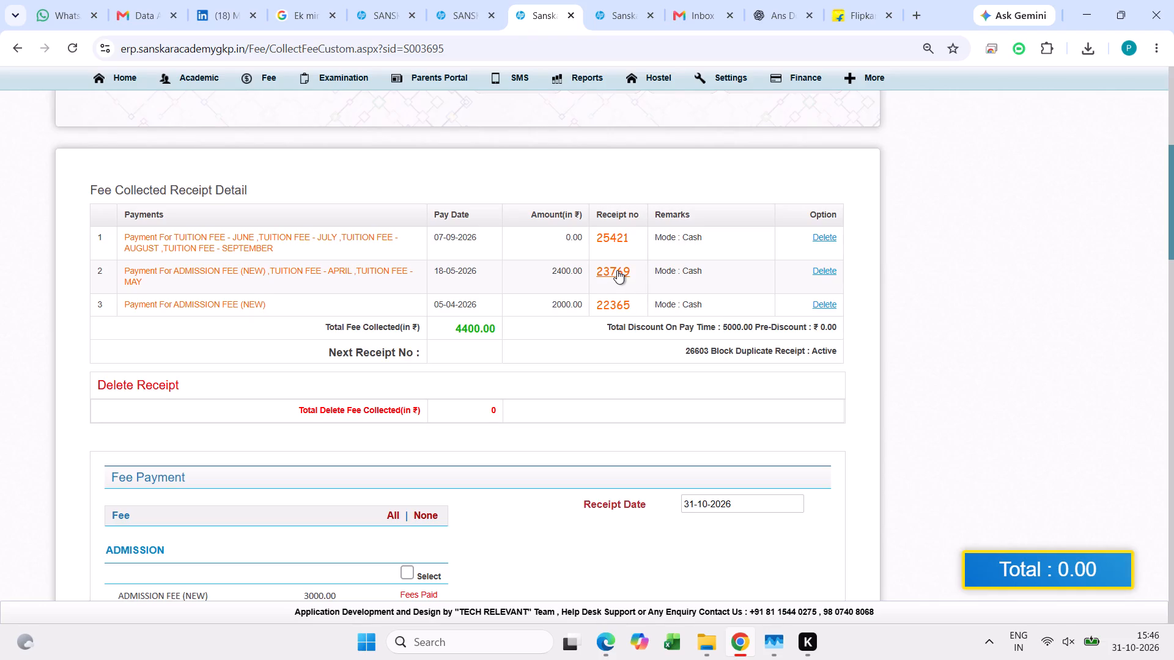
pyautogui.click(611, 239)
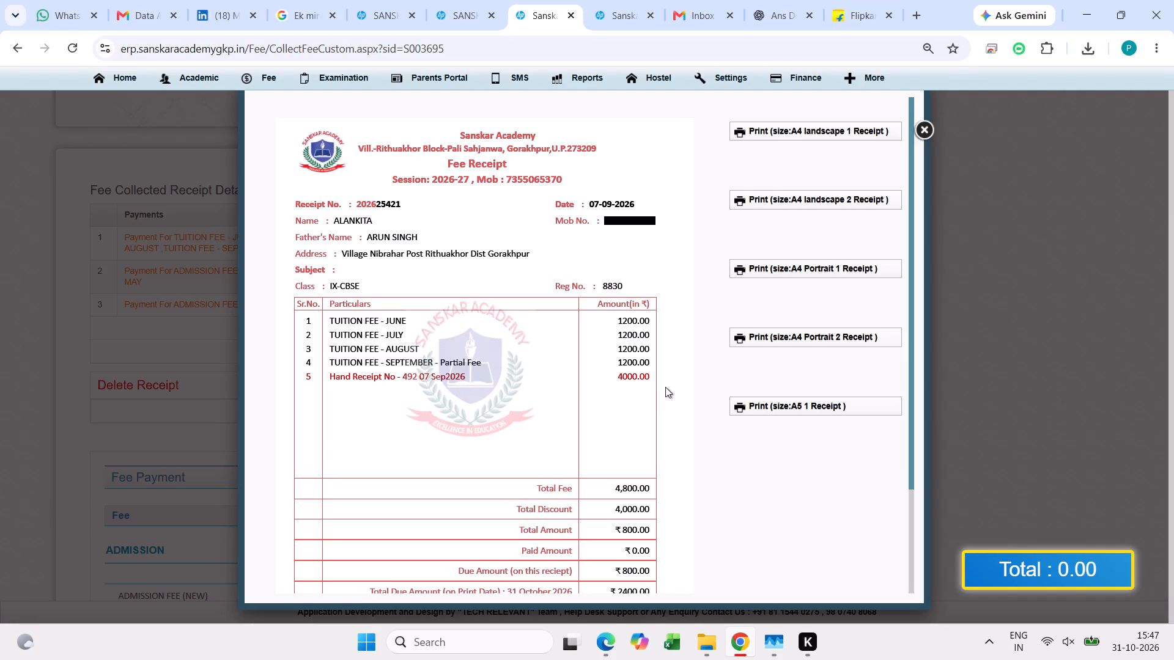
pyautogui.scroll(-3, 660, 411)
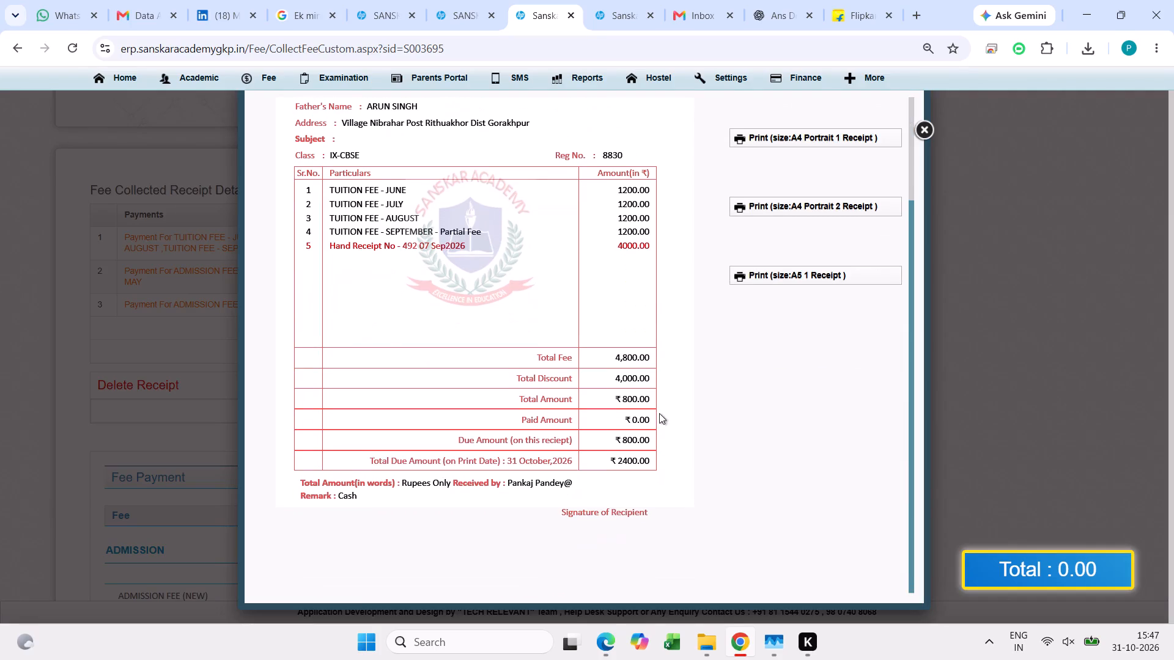
pyautogui.scroll(2, 659, 413)
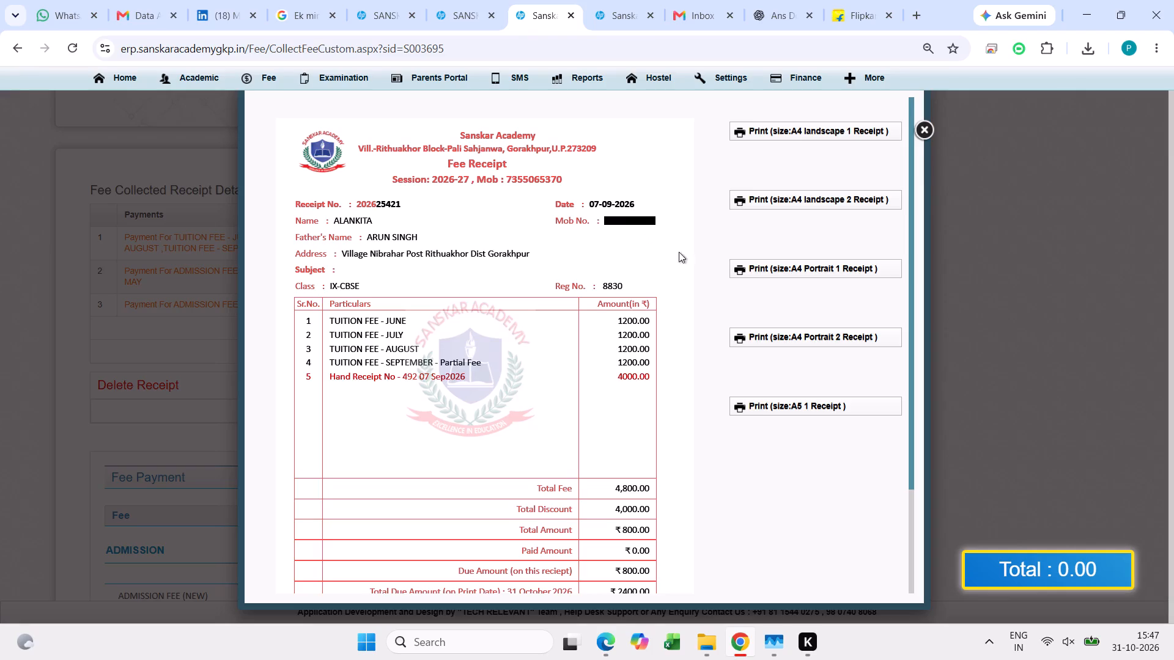
pyautogui.click(920, 132)
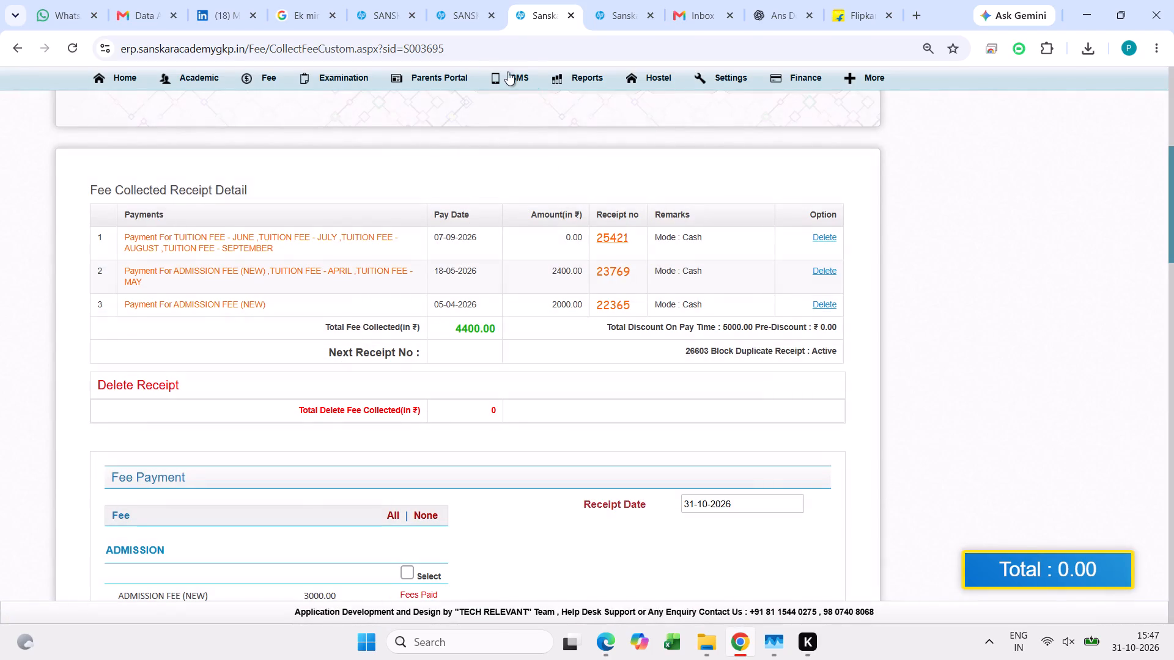
# Switch to the college's XI-11 math girls student and review the collected fee receipts and the fee payment section.
pyautogui.click(470, 0)
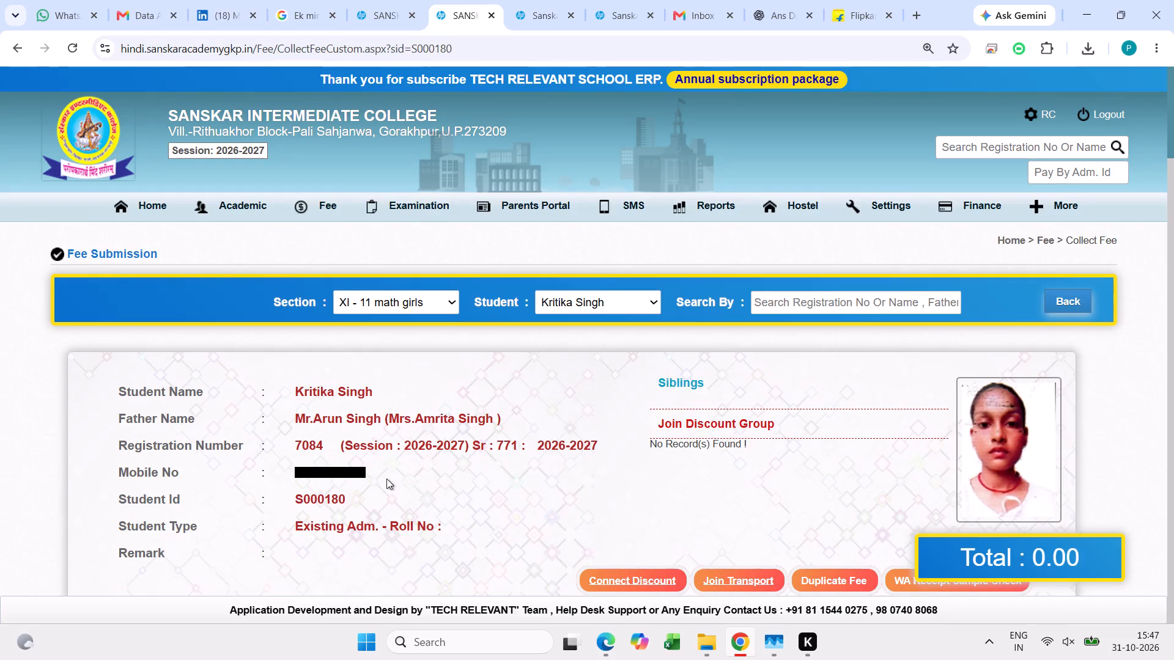
pyautogui.scroll(-10, 390, 474)
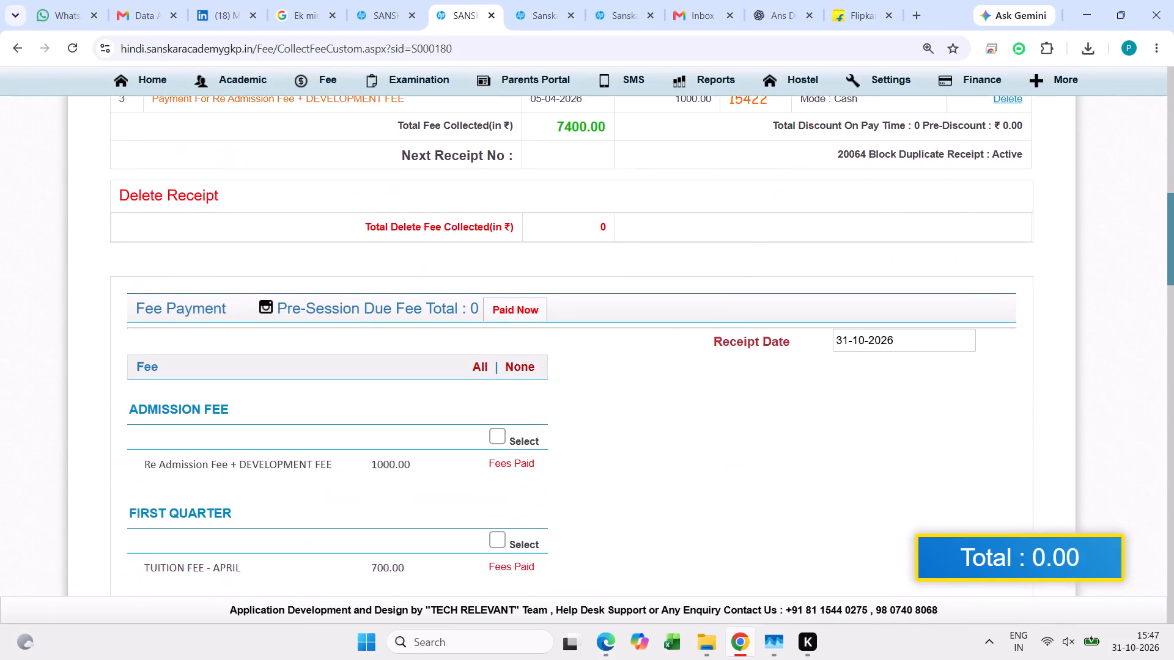
pyautogui.scroll(-1, 404, 457)
pyautogui.scroll(1, 404, 457)
pyautogui.scroll(-2, 404, 457)
pyautogui.scroll(2, 404, 457)
pyautogui.scroll(-1, 404, 457)
pyautogui.scroll(3, 404, 457)
pyautogui.scroll(1, 553, 397)
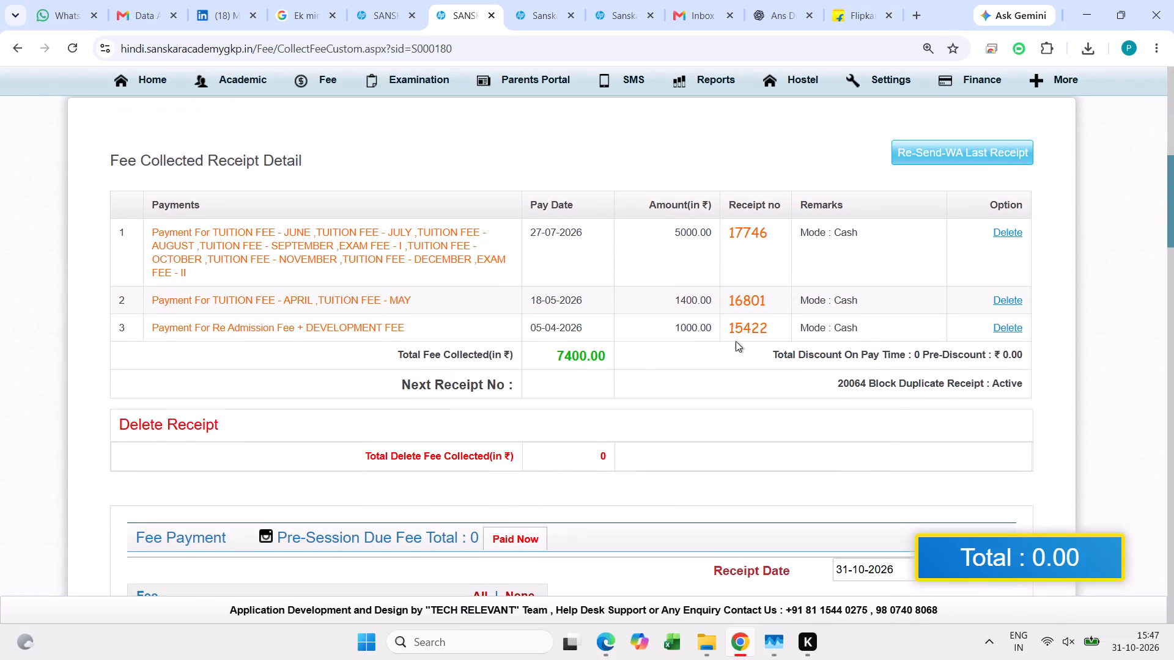
pyautogui.click(749, 226)
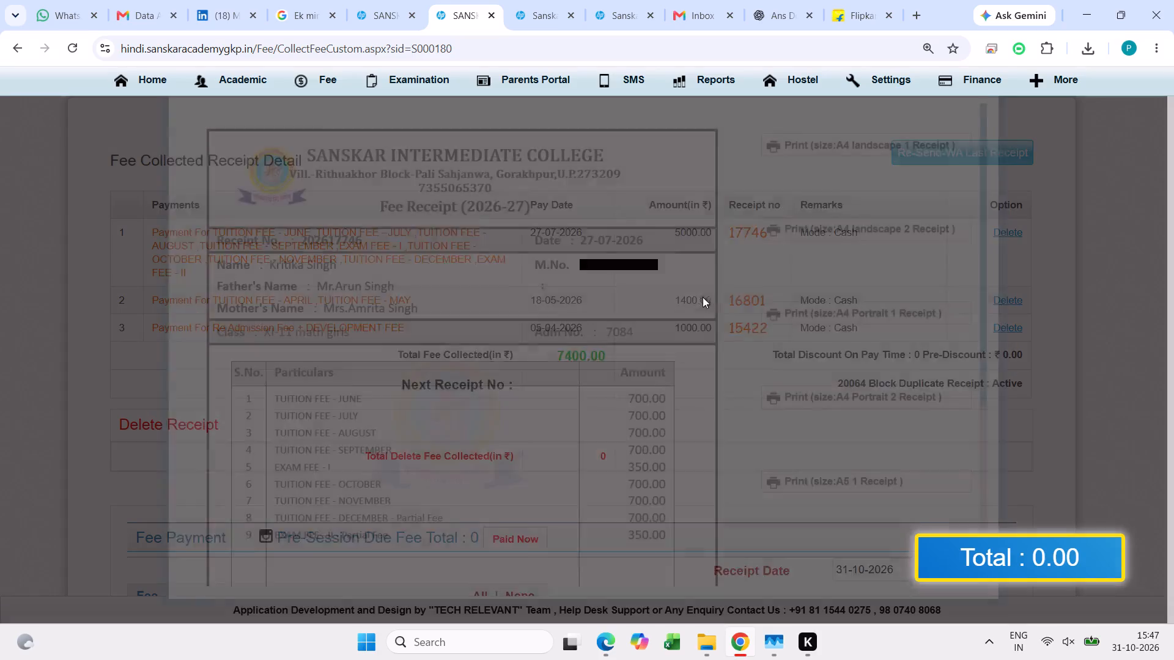
pyautogui.scroll(-4, 677, 325)
pyautogui.scroll(4, 664, 345)
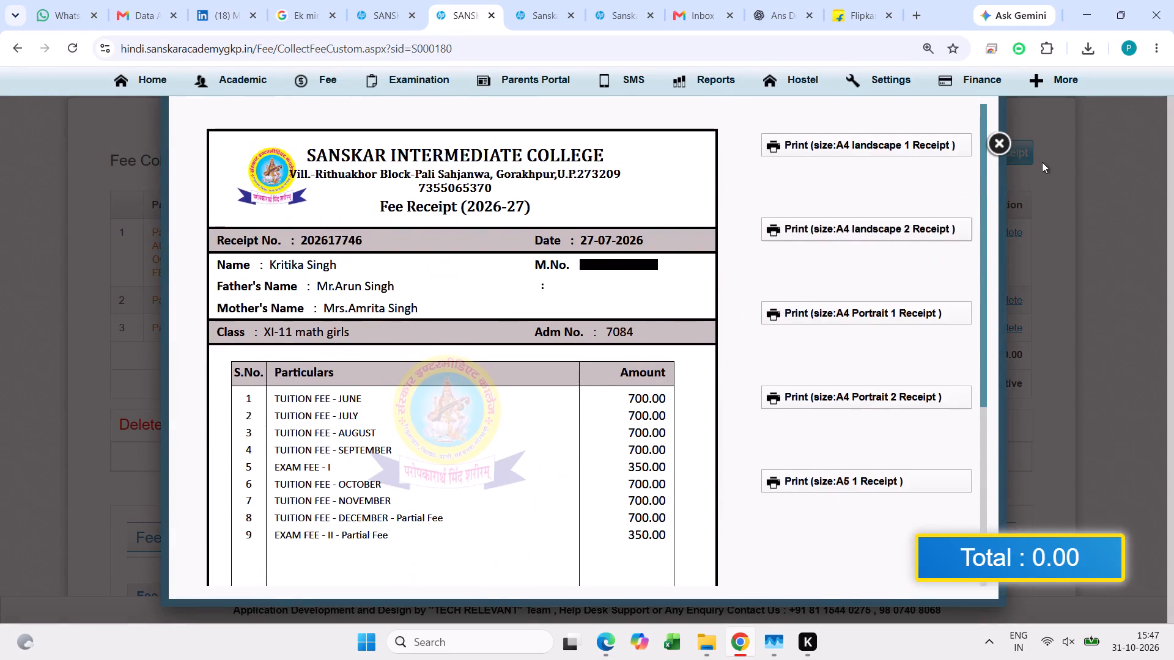
pyautogui.click(994, 141)
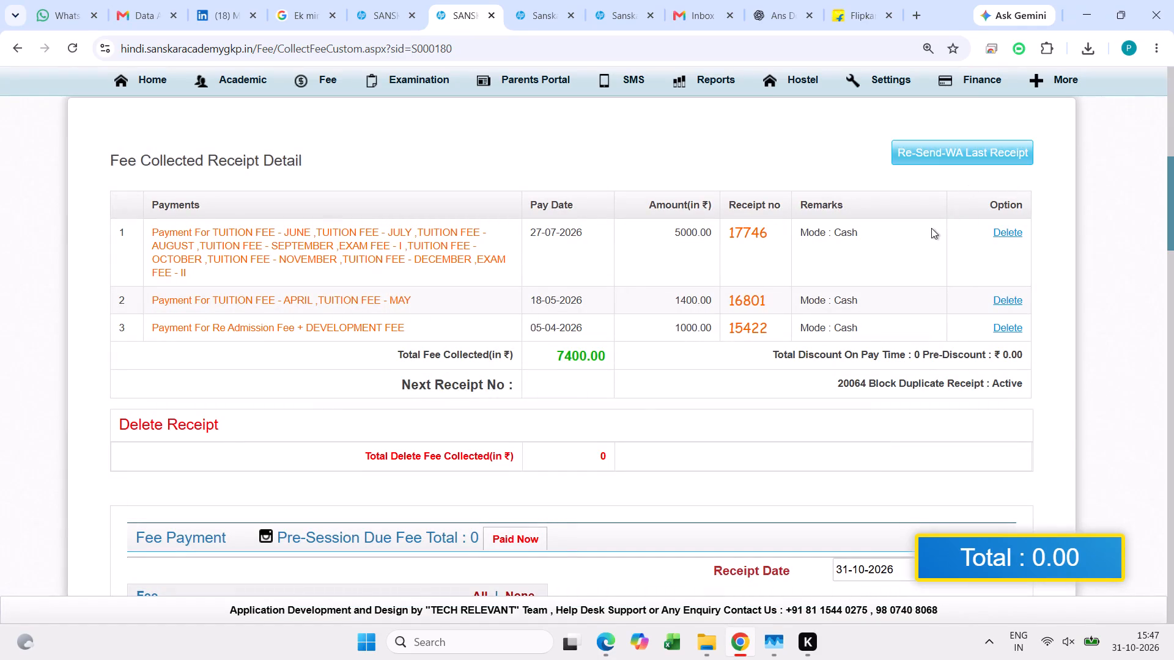
pyautogui.scroll(8, 931, 228)
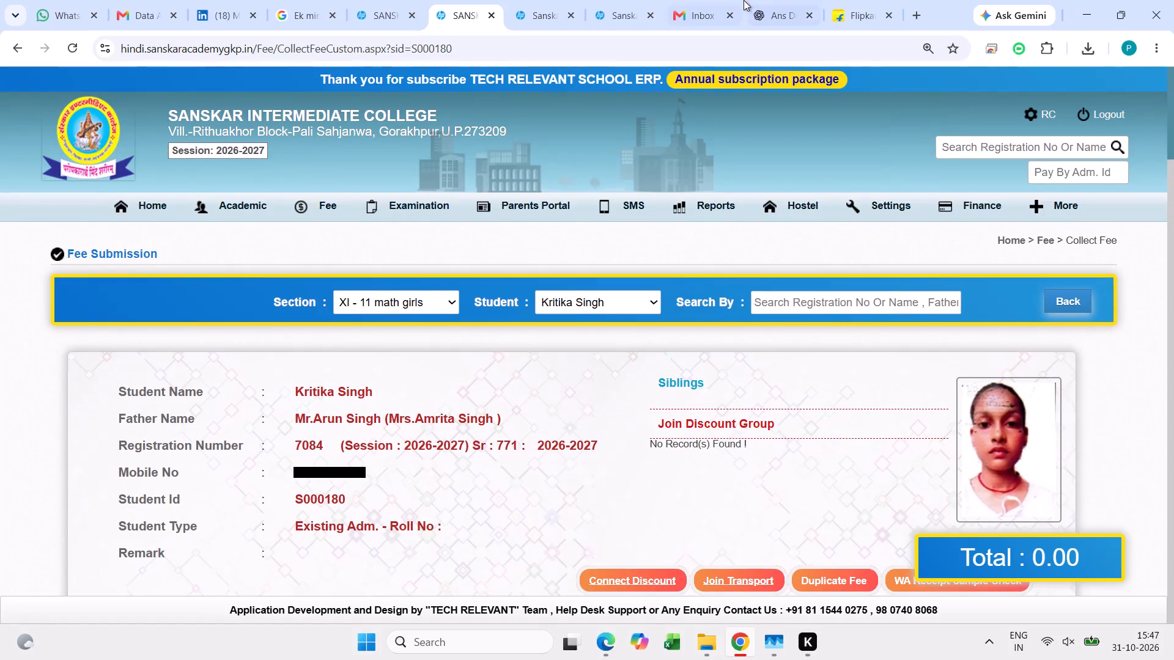
# On the Academy's IX-CBSE student, select all unpaid fees from September tuition through the third-quarter exam fee, leaving the fourth quarter unselected.
pyautogui.click(523, 11)
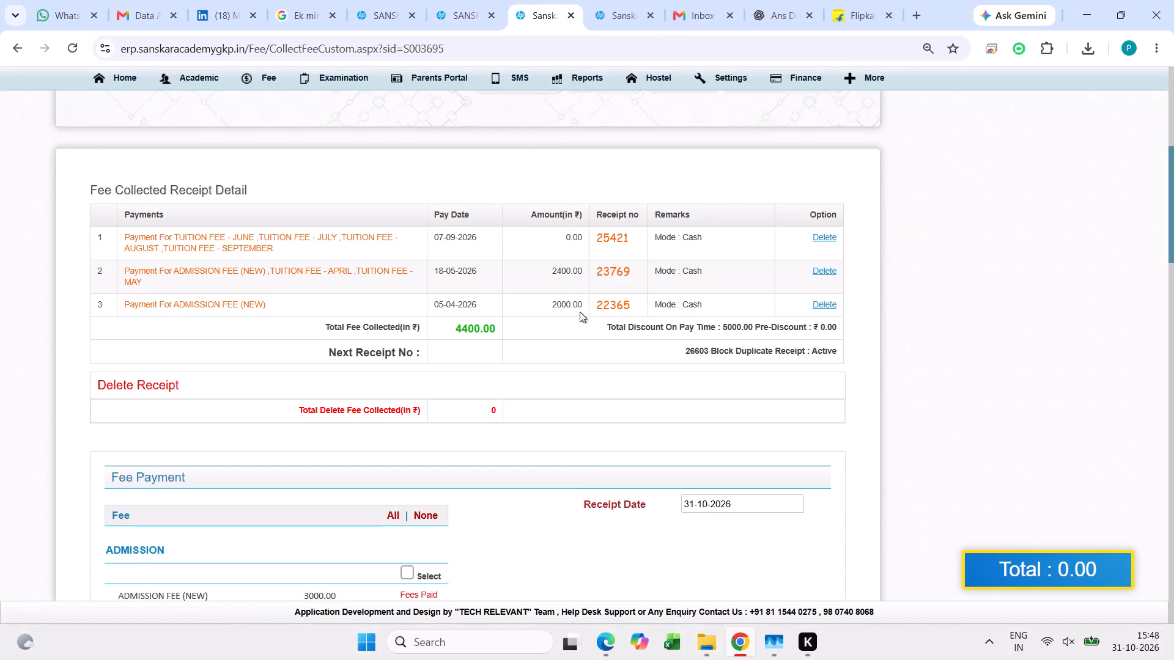
pyautogui.scroll(-10, 577, 437)
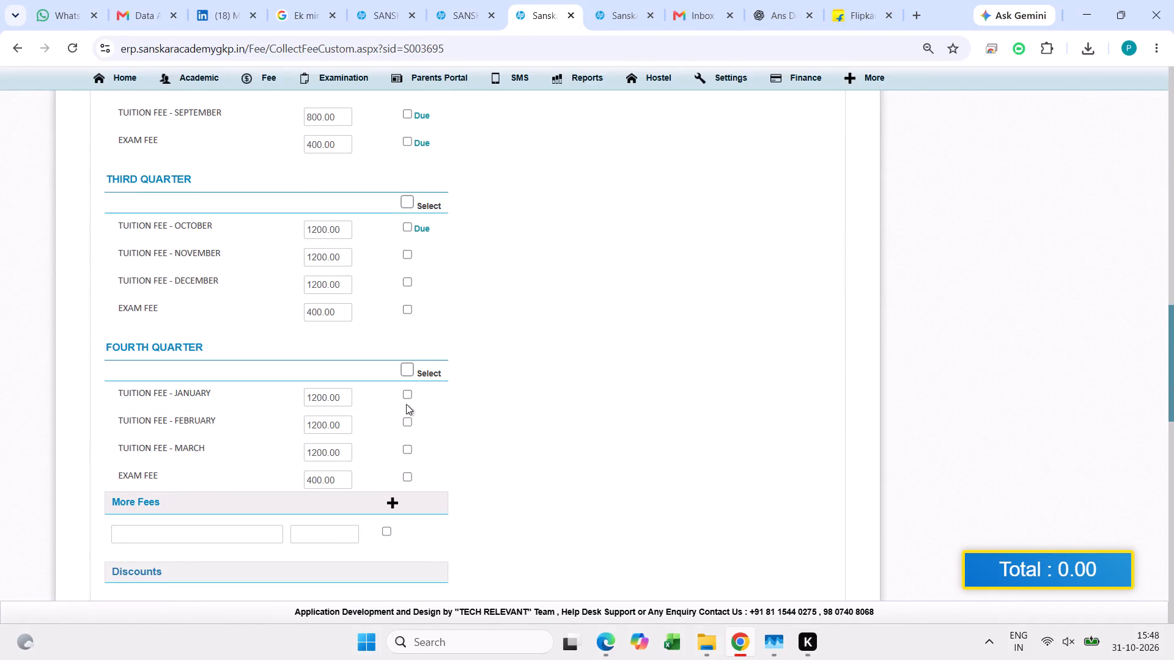
pyautogui.click(413, 390)
pyautogui.click(404, 395)
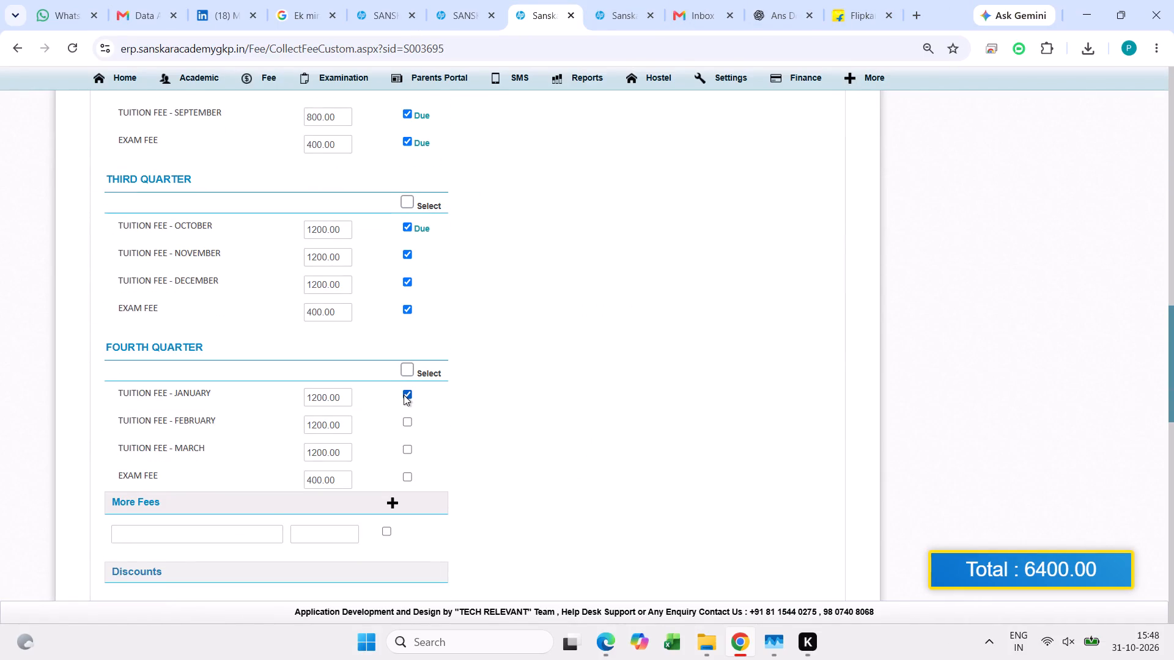
pyautogui.click(404, 397)
pyautogui.scroll(1, 419, 339)
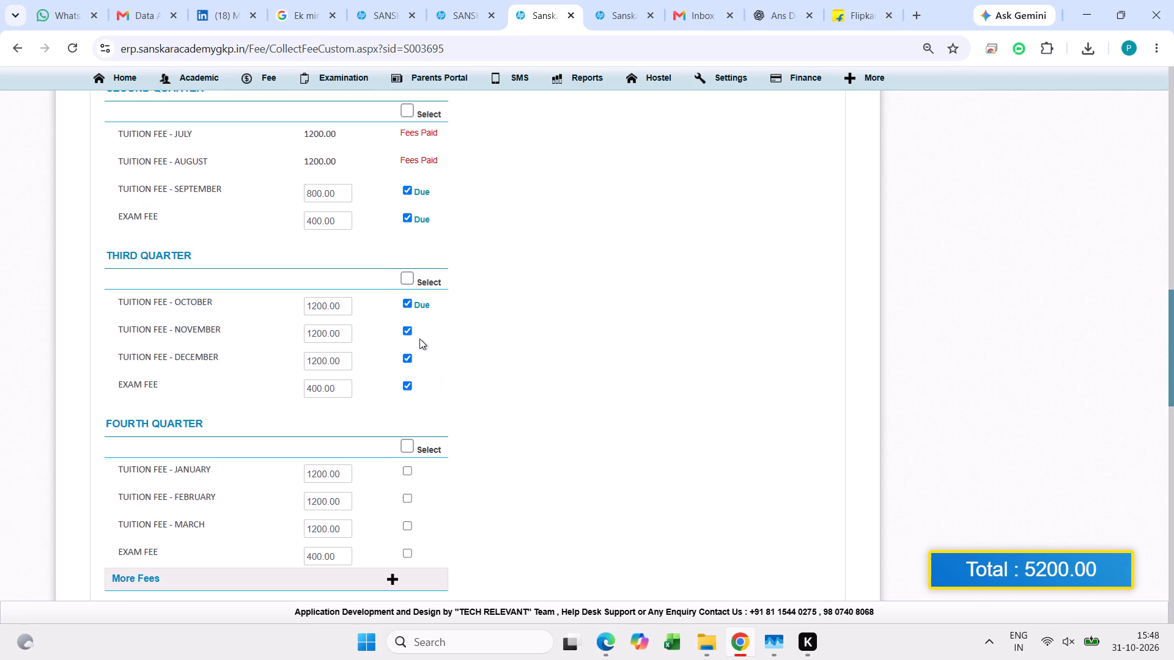
pyautogui.scroll(2, 448, 345)
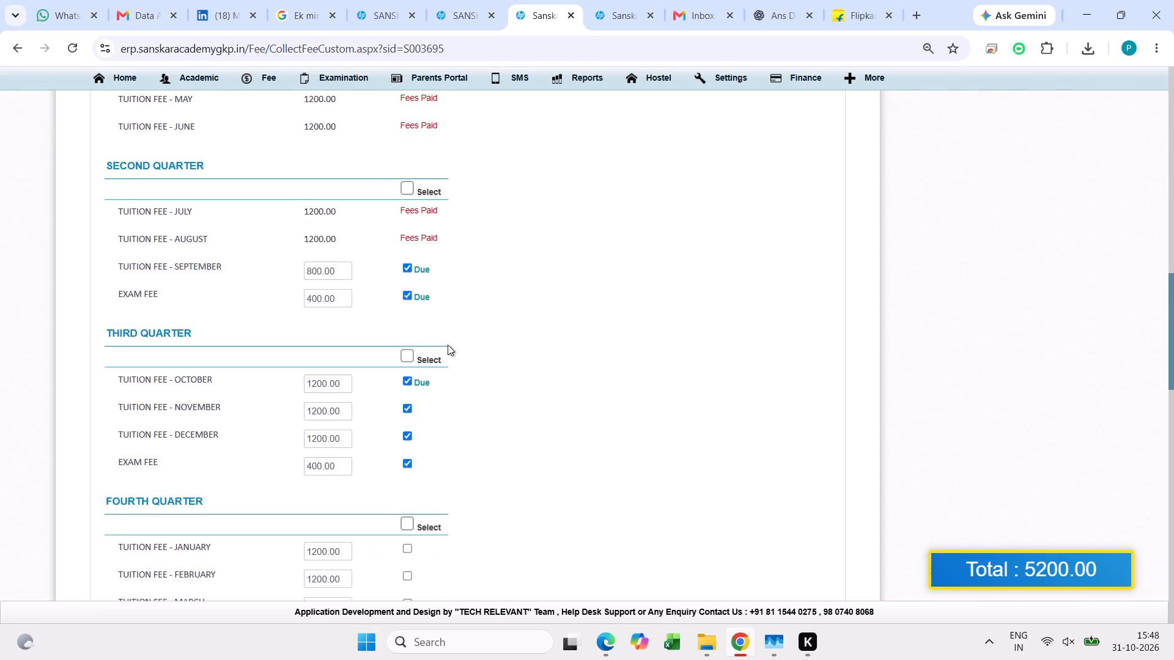
pyautogui.scroll(3, 448, 345)
pyautogui.scroll(-5, 448, 345)
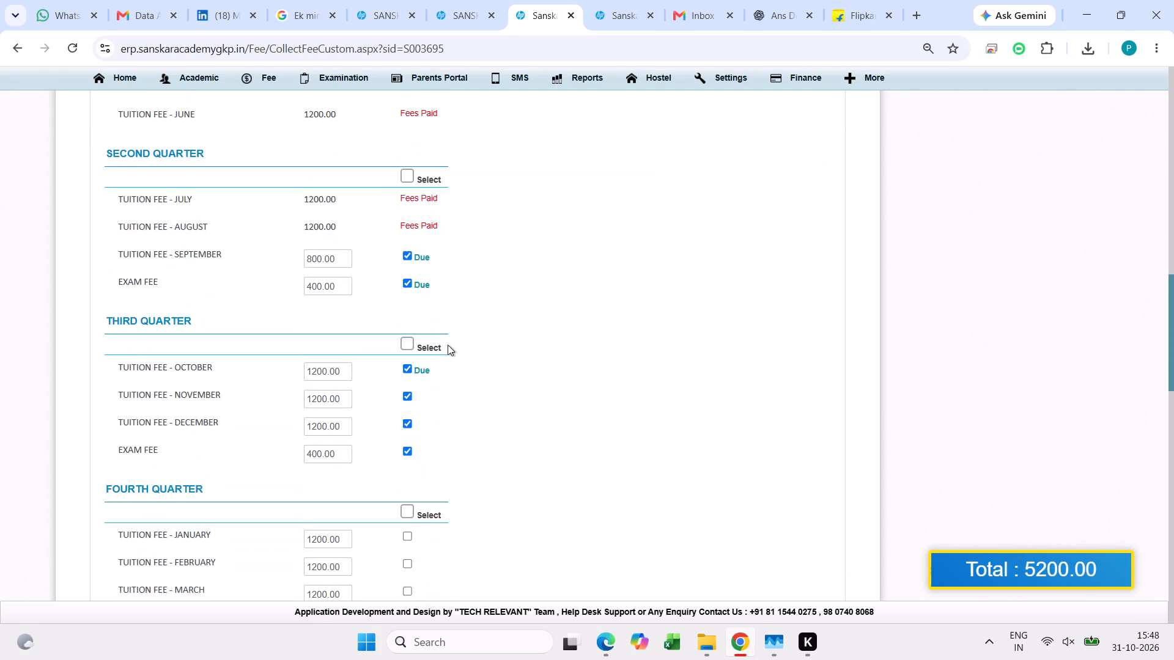
# Set the IX-CBSE student's payment amount to 5000.
pyautogui.scroll(-3, 448, 345)
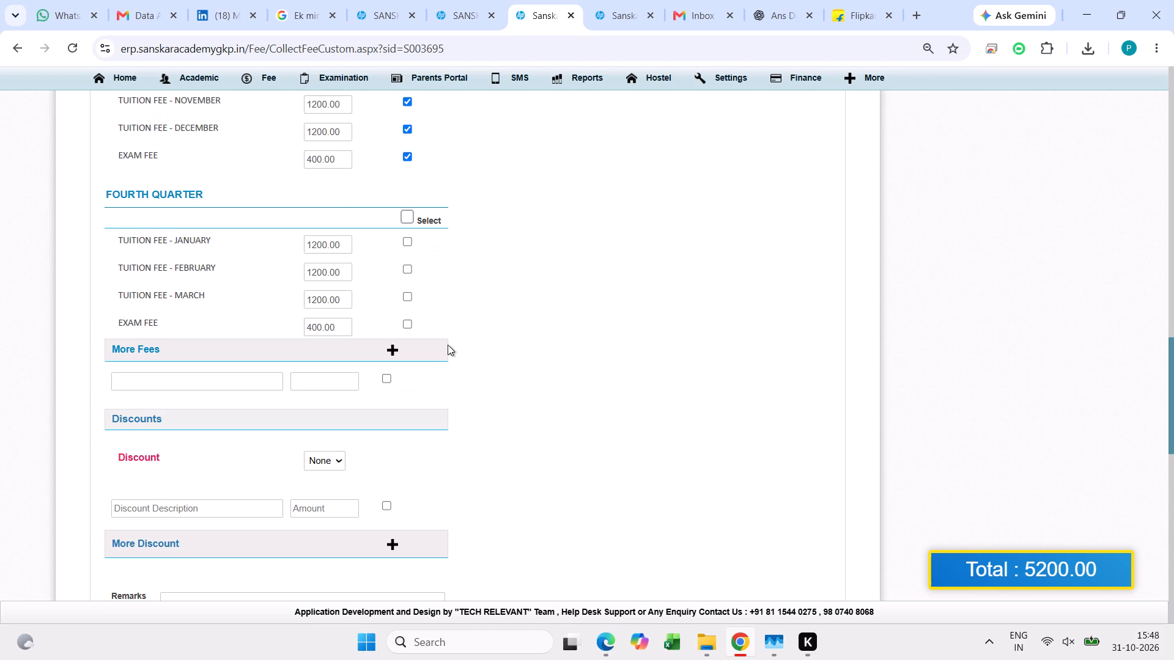
pyautogui.scroll(1, 428, 230)
pyautogui.scroll(-3, 428, 230)
pyautogui.scroll(1, 428, 233)
pyautogui.scroll(-1, 428, 234)
pyautogui.scroll(1, 429, 235)
pyautogui.scroll(-8, 430, 238)
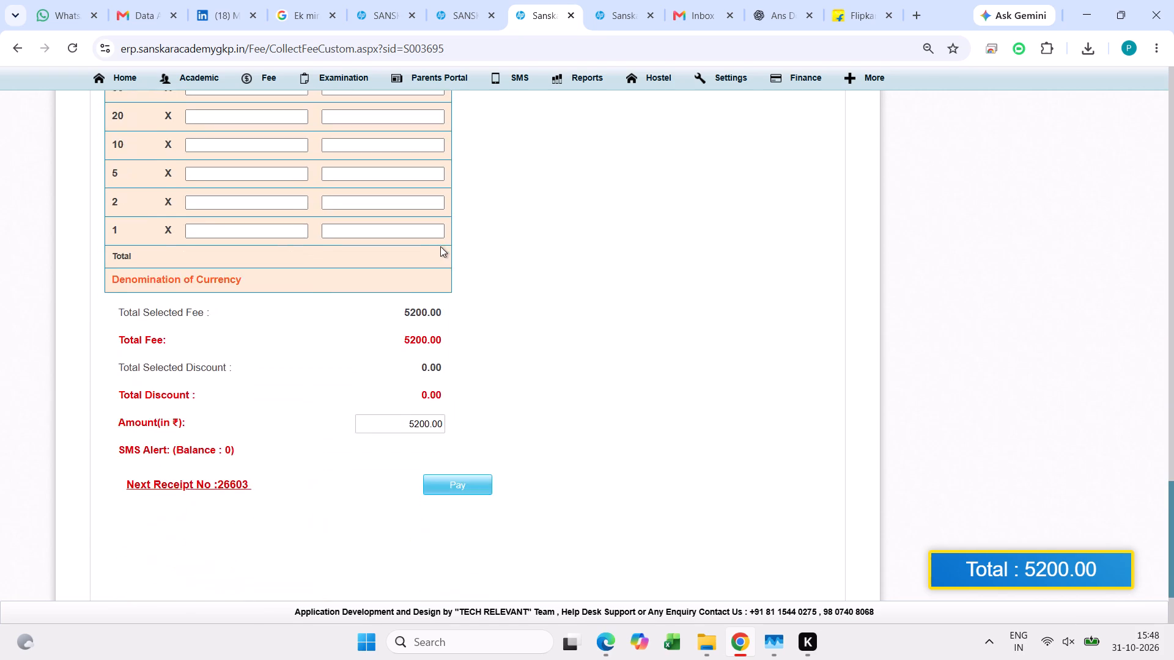
pyautogui.scroll(-2, 441, 251)
pyautogui.moveTo(434, 301); pyautogui.dragTo(327, 288)
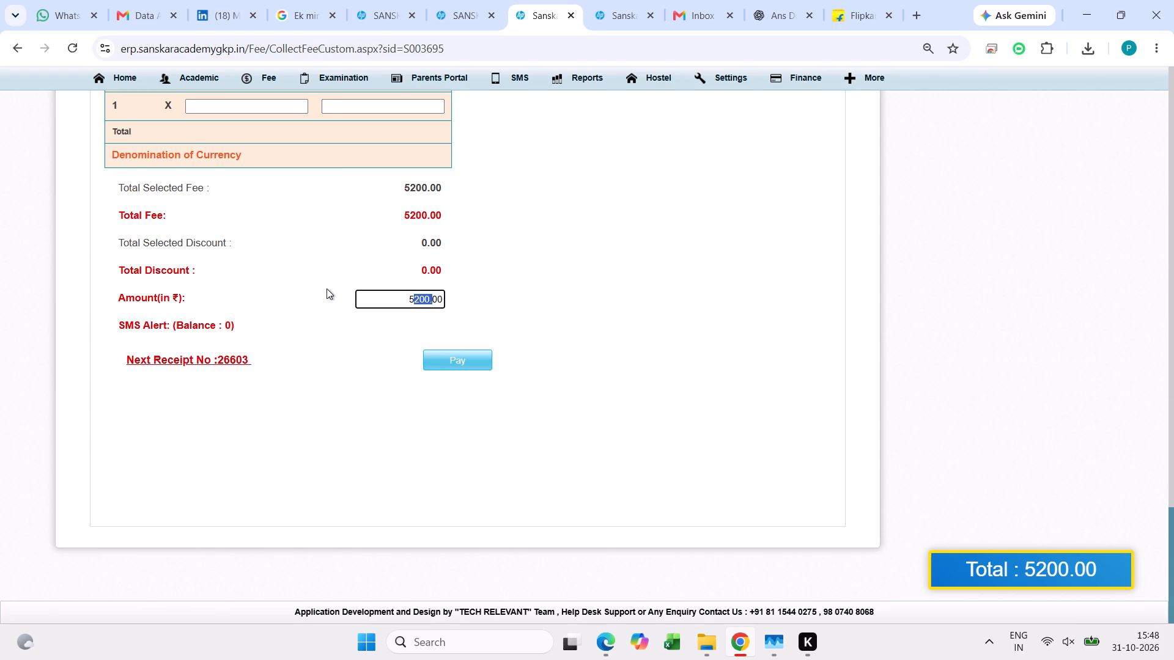
pyautogui.write('50')
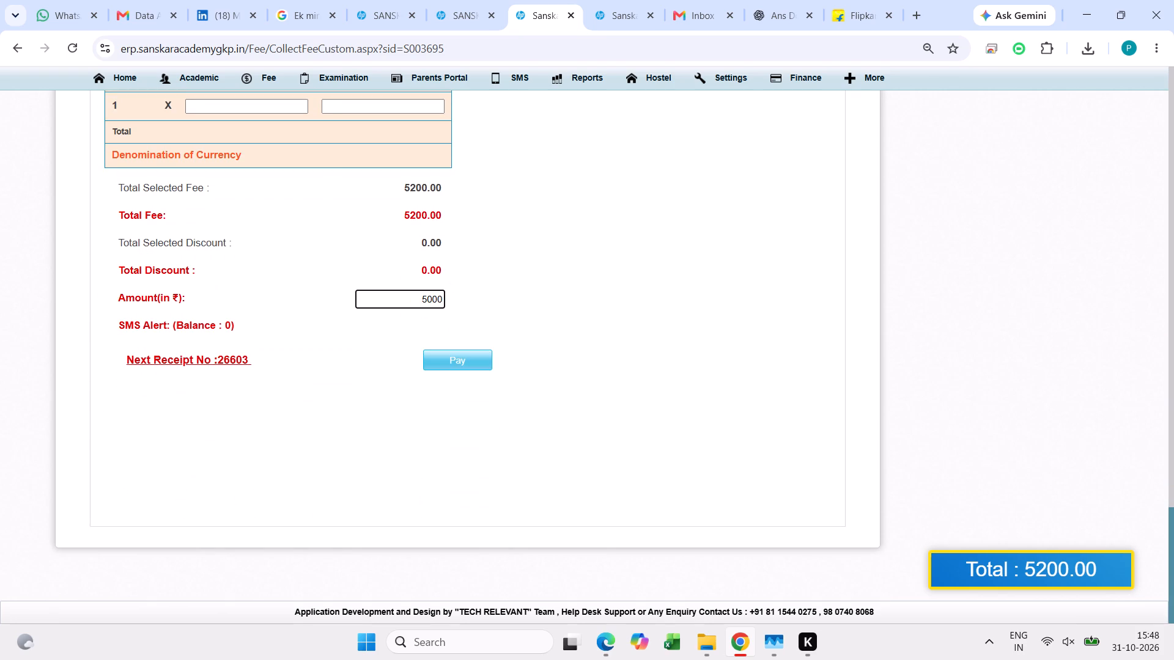
pyautogui.press('BackSpace')
pyautogui.press('0')
pyautogui.click(693, 309)
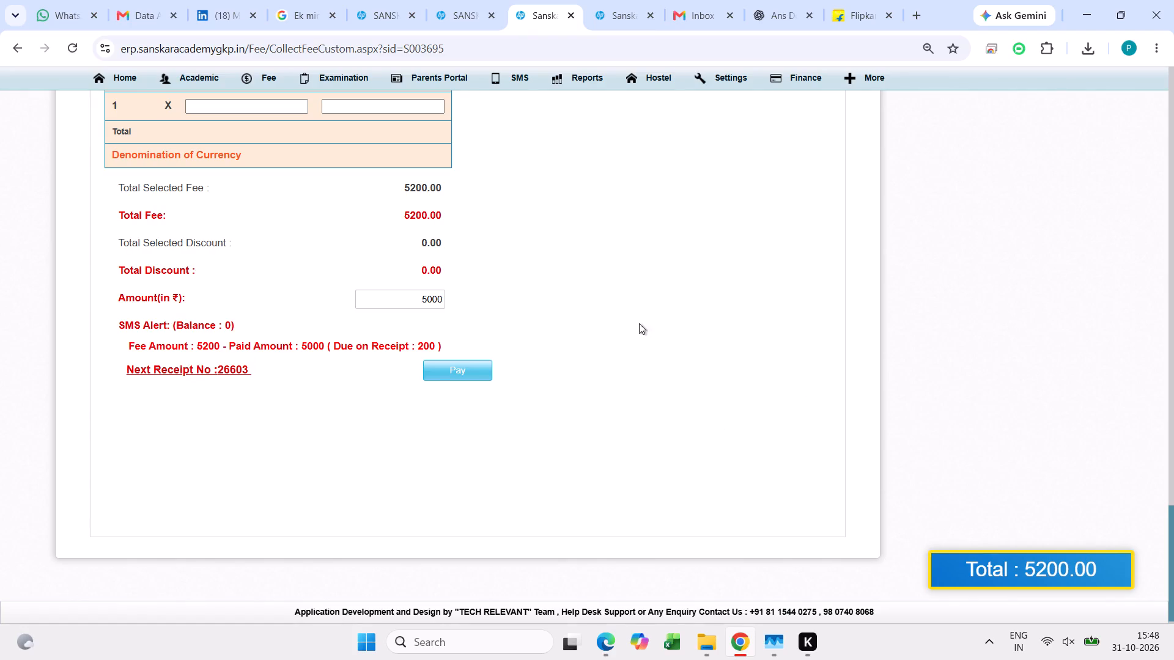
# Recheck the selected second- and third-quarter fees against the amount entered for the IX-CBSE student.
pyautogui.scroll(16, 602, 345)
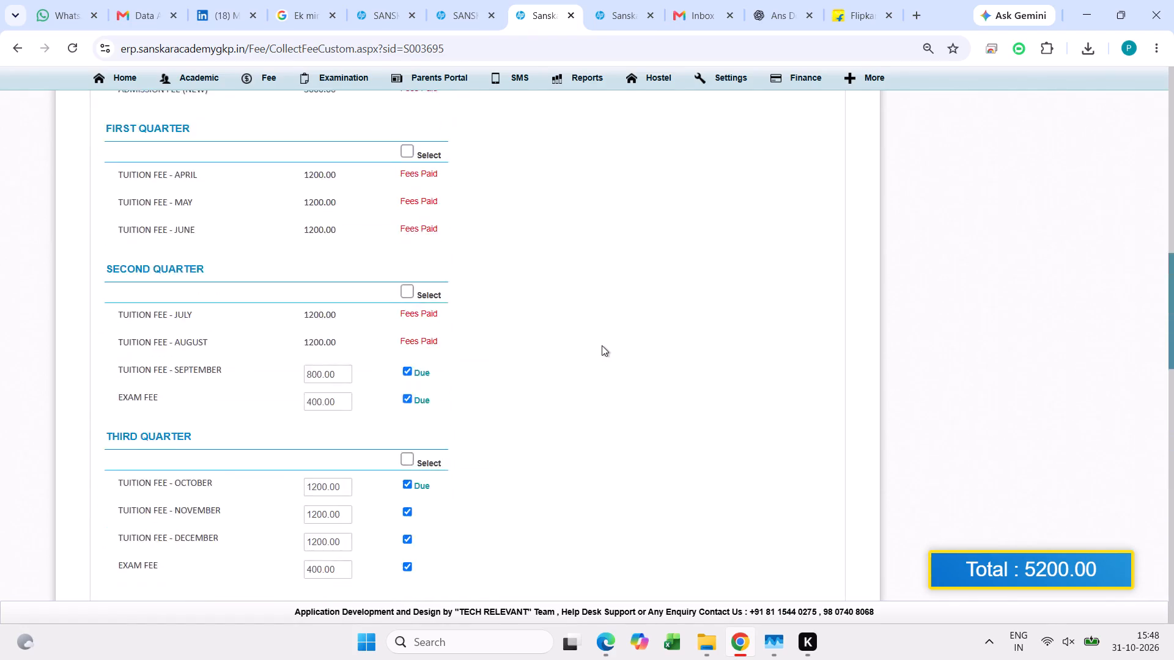
pyautogui.scroll(-1, 602, 345)
pyautogui.scroll(16, 602, 345)
pyautogui.scroll(-2, 602, 345)
pyautogui.scroll(1, 602, 345)
pyautogui.scroll(-1, 602, 345)
pyautogui.scroll(1, 602, 345)
pyautogui.scroll(-9, 602, 345)
pyautogui.scroll(1, 602, 361)
pyautogui.scroll(-3, 602, 361)
pyautogui.scroll(1, 596, 369)
pyautogui.scroll(-3, 593, 373)
pyautogui.scroll(1, 588, 385)
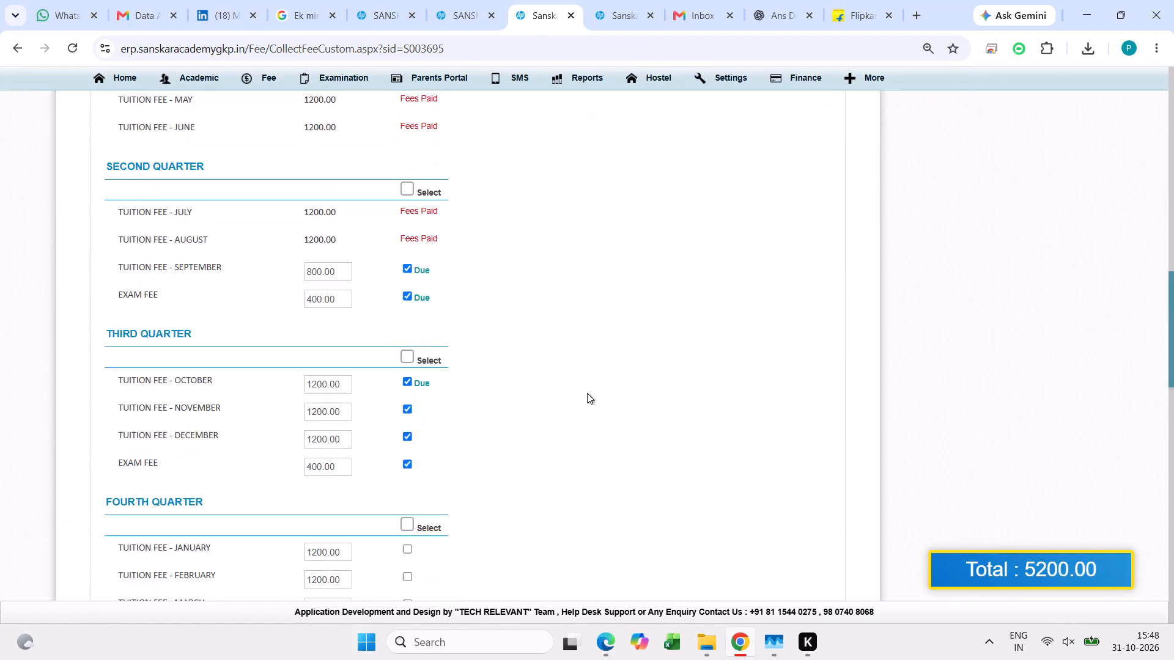
pyautogui.scroll(-3, 583, 395)
pyautogui.scroll(1, 575, 405)
# Submit the IX-CBSE student's cash fee payment and bring up its receipt.
pyautogui.scroll(-15, 575, 405)
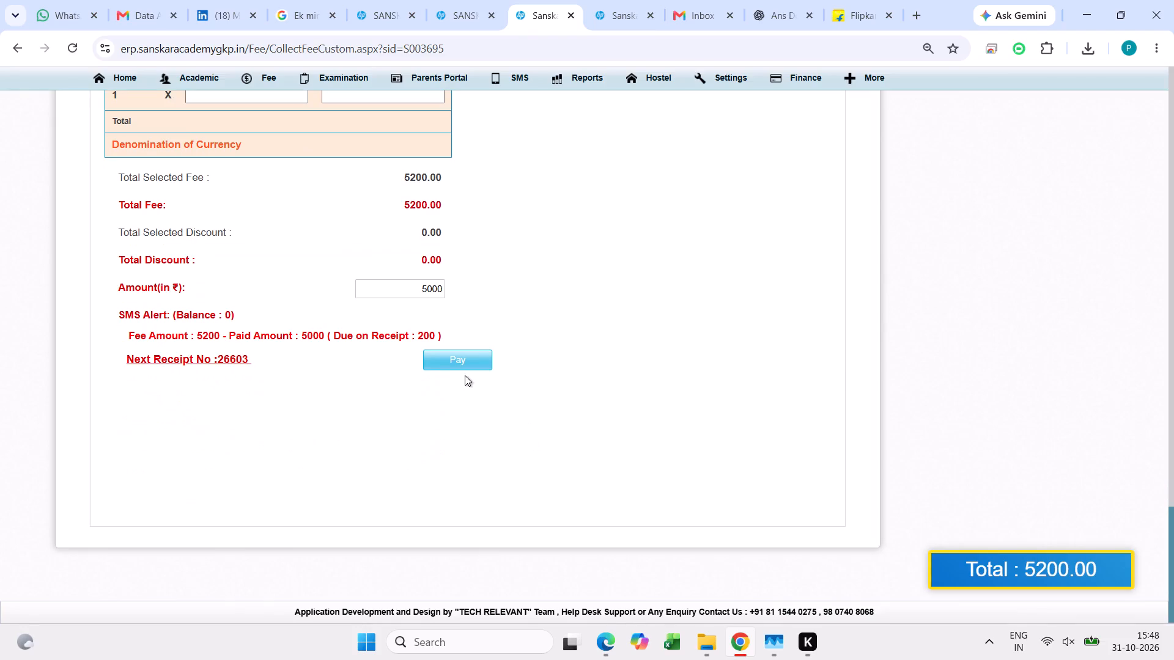
pyautogui.click(462, 364)
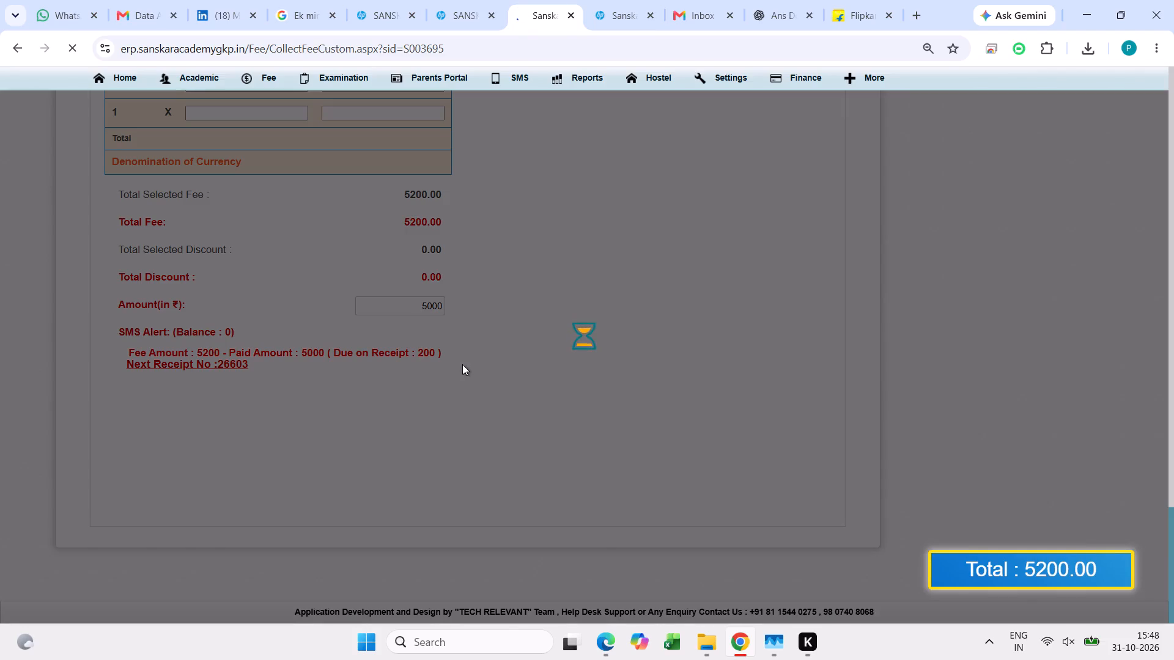
pyautogui.scroll(5, 462, 364)
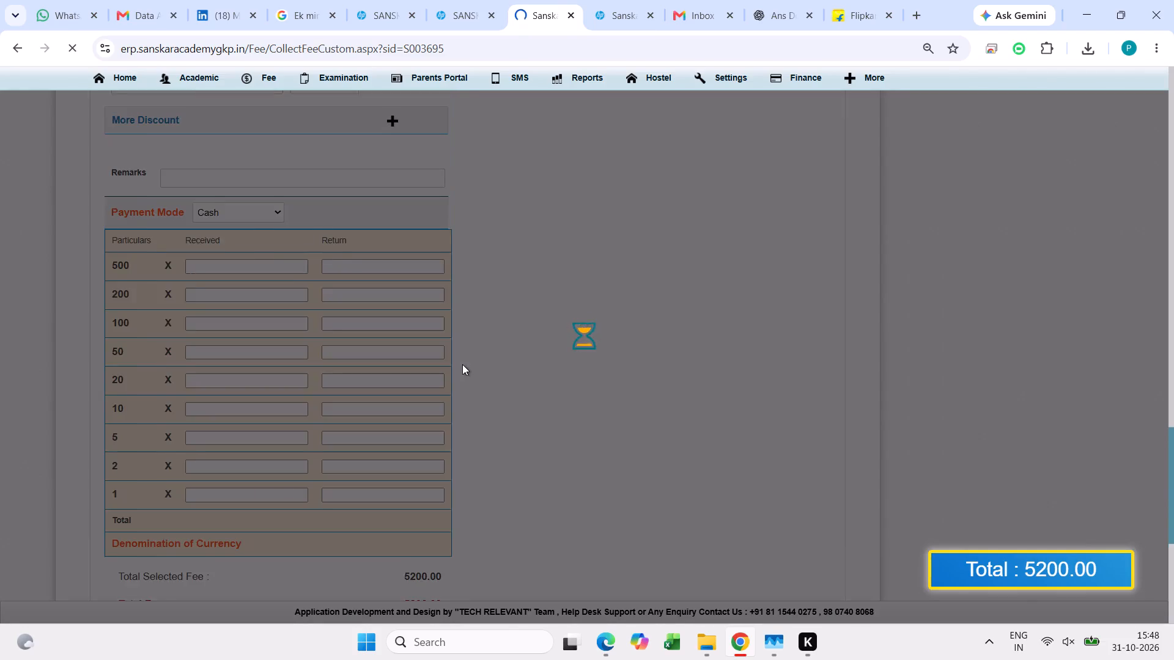
pyautogui.scroll(12, 462, 364)
pyautogui.scroll(-3, 462, 364)
pyautogui.scroll(1, 462, 364)
pyautogui.scroll(-1, 462, 364)
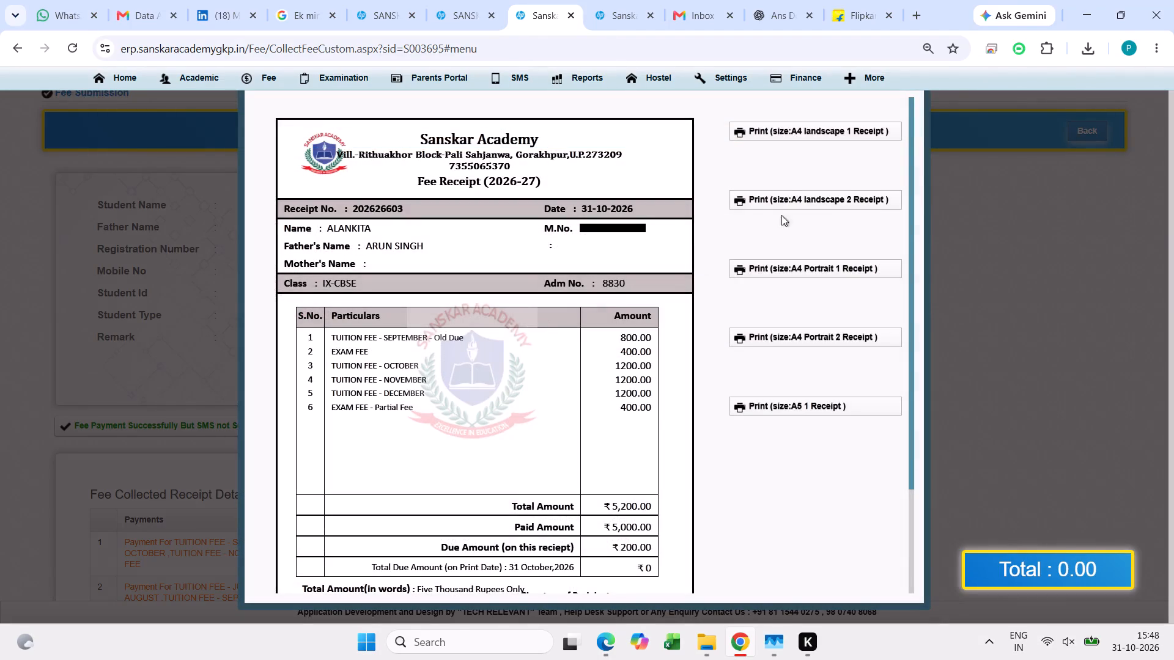
# Print the new fee receipt in the A4 landscape 2 Receipt layout, one copy, on the EPSON M1050 Series.
pyautogui.click(791, 194)
pyautogui.scroll(-5, 791, 194)
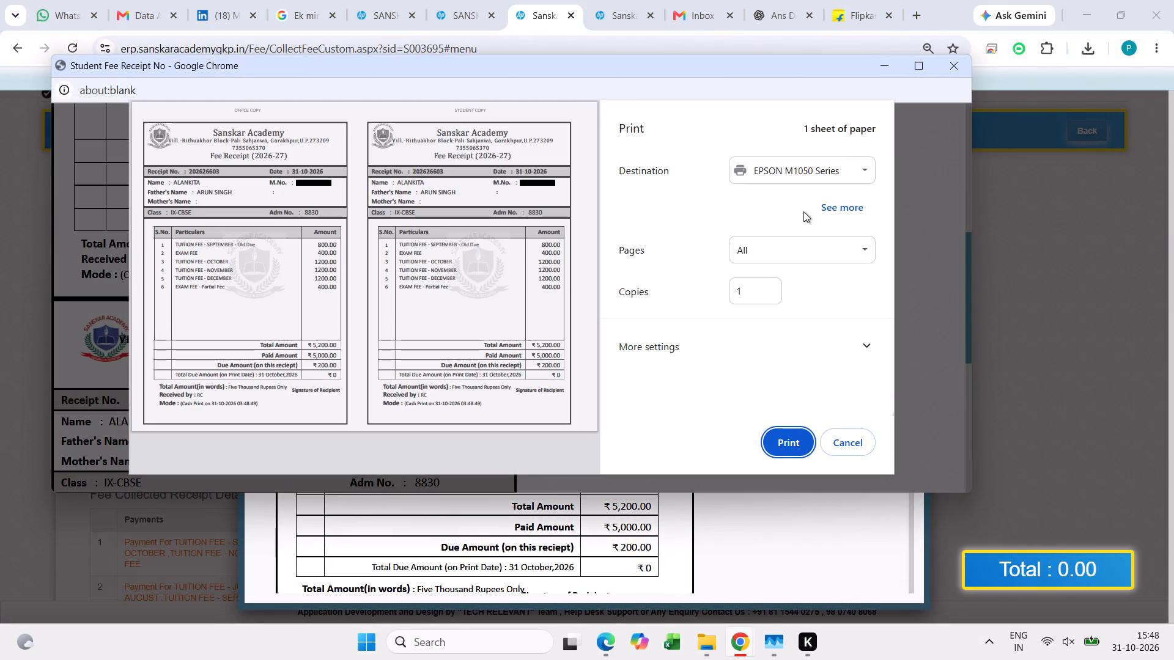
pyautogui.click(779, 445)
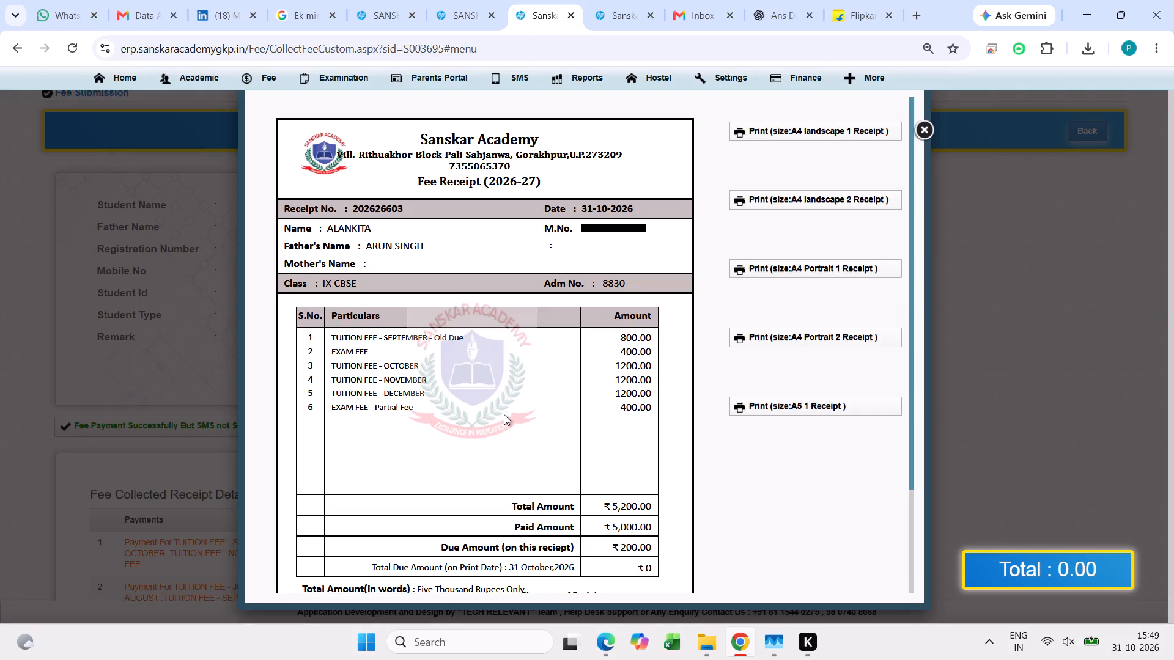
# Switch to the college site and generate the daily Fee Collection Report for 30-10-2026, then read through it.
pyautogui.scroll(2, 435, 397)
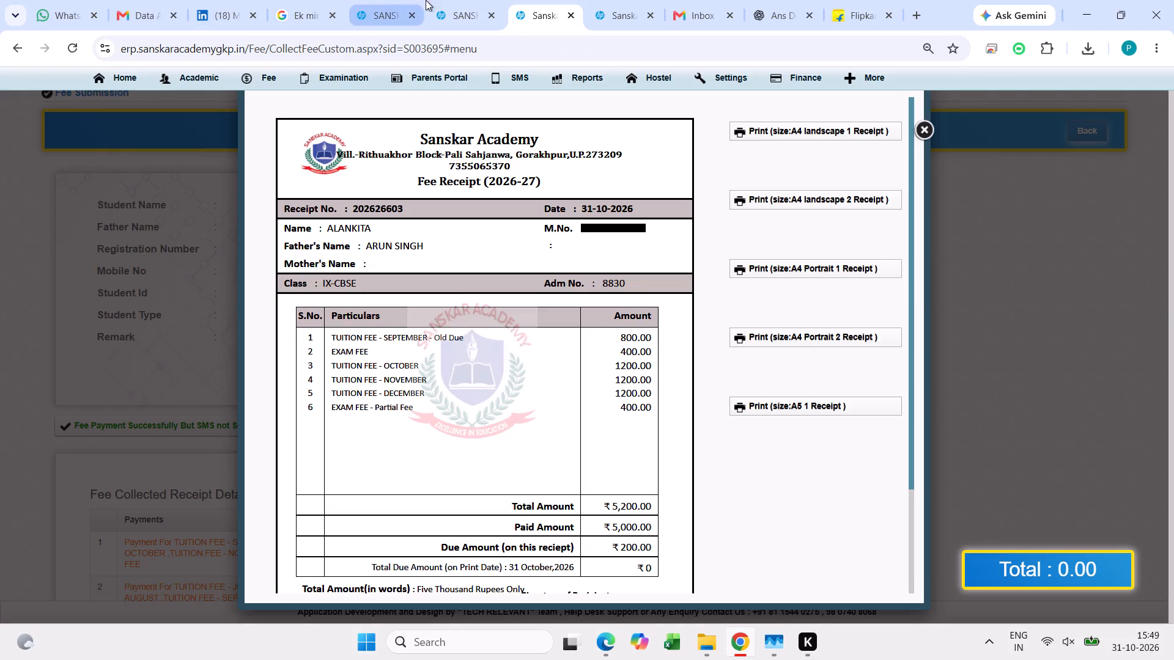
pyautogui.click(445, 0)
pyautogui.scroll(3, 393, 197)
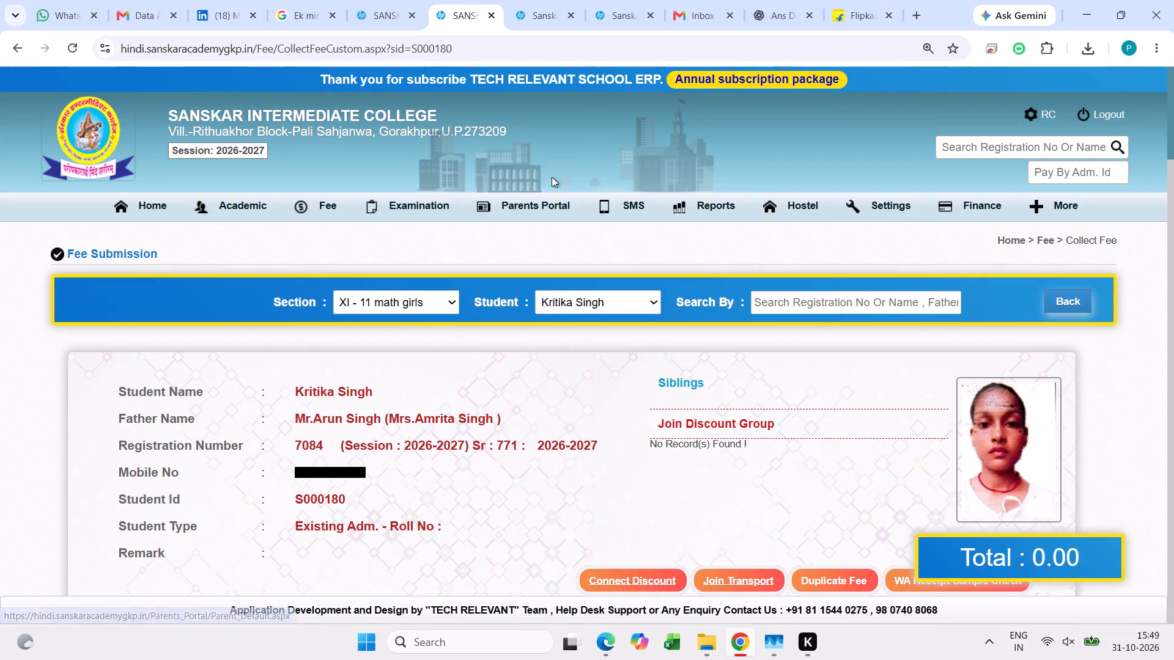
pyautogui.click(700, 204)
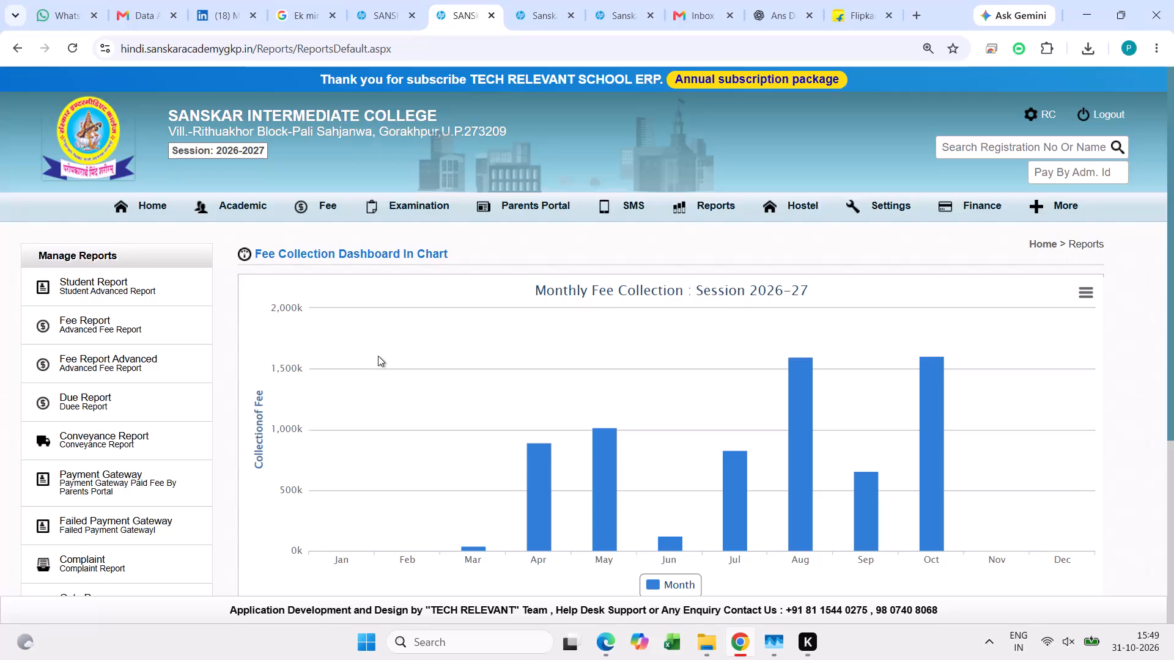
pyautogui.click(46, 313)
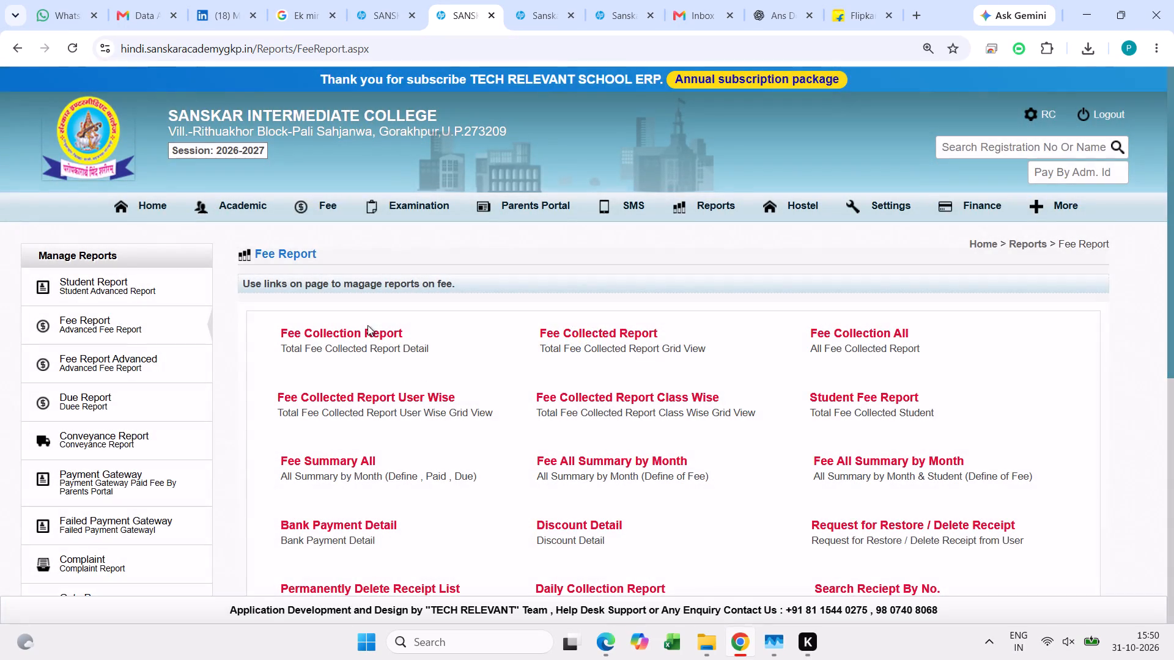
pyautogui.click(366, 328)
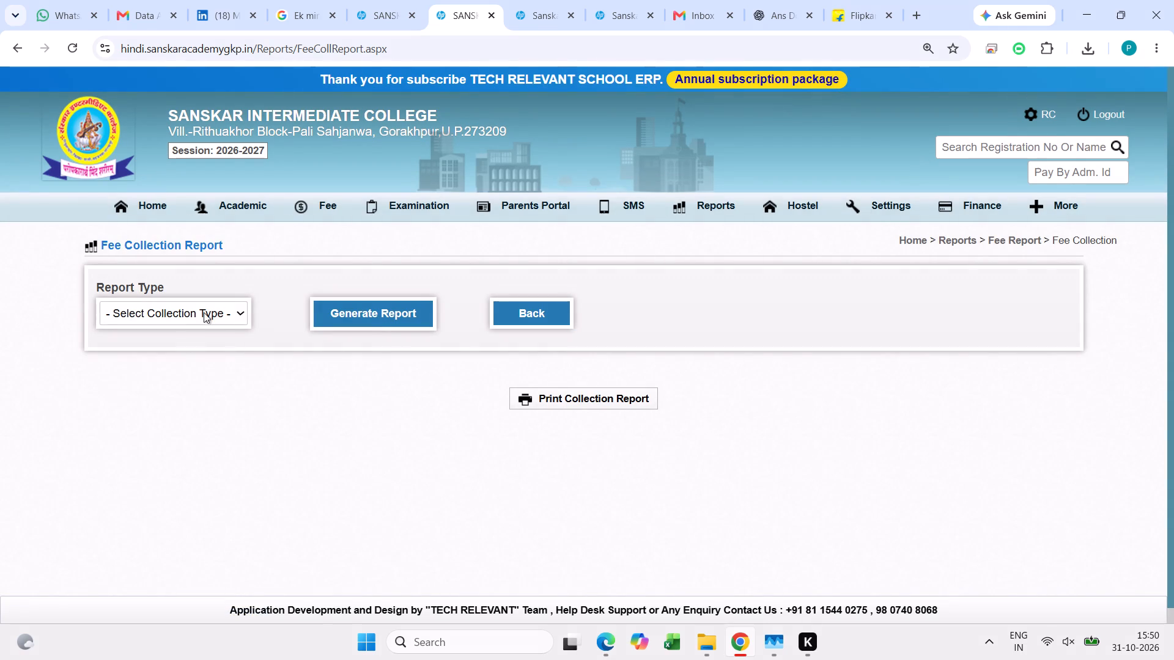
pyautogui.click(204, 312)
pyautogui.click(185, 345)
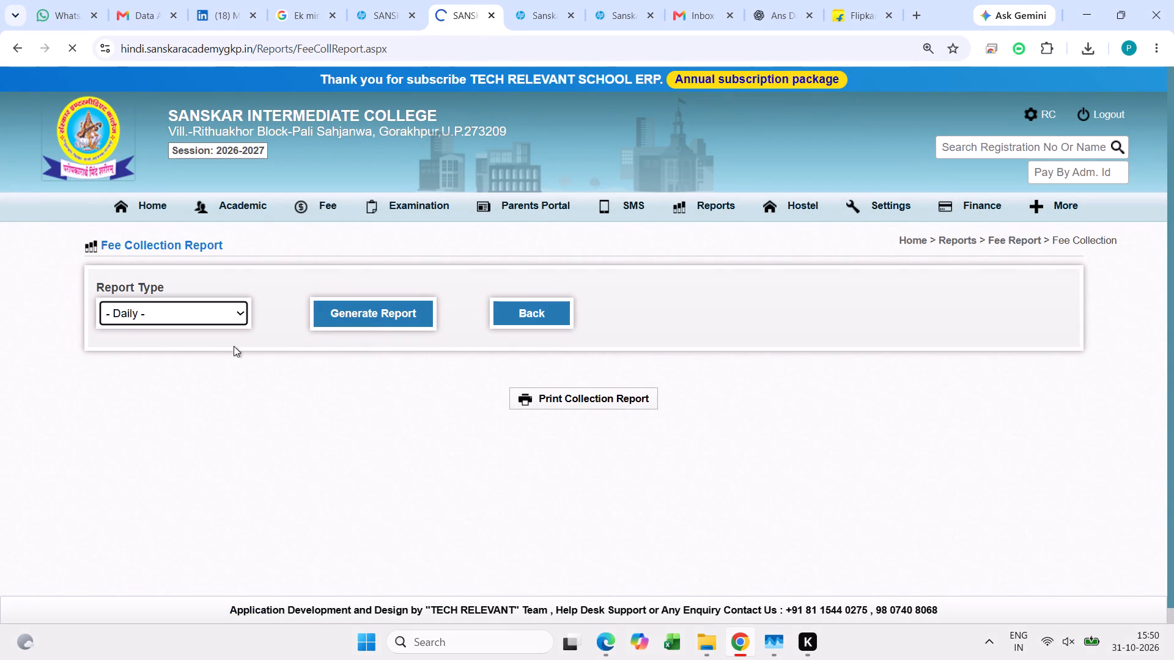
pyautogui.click(313, 312)
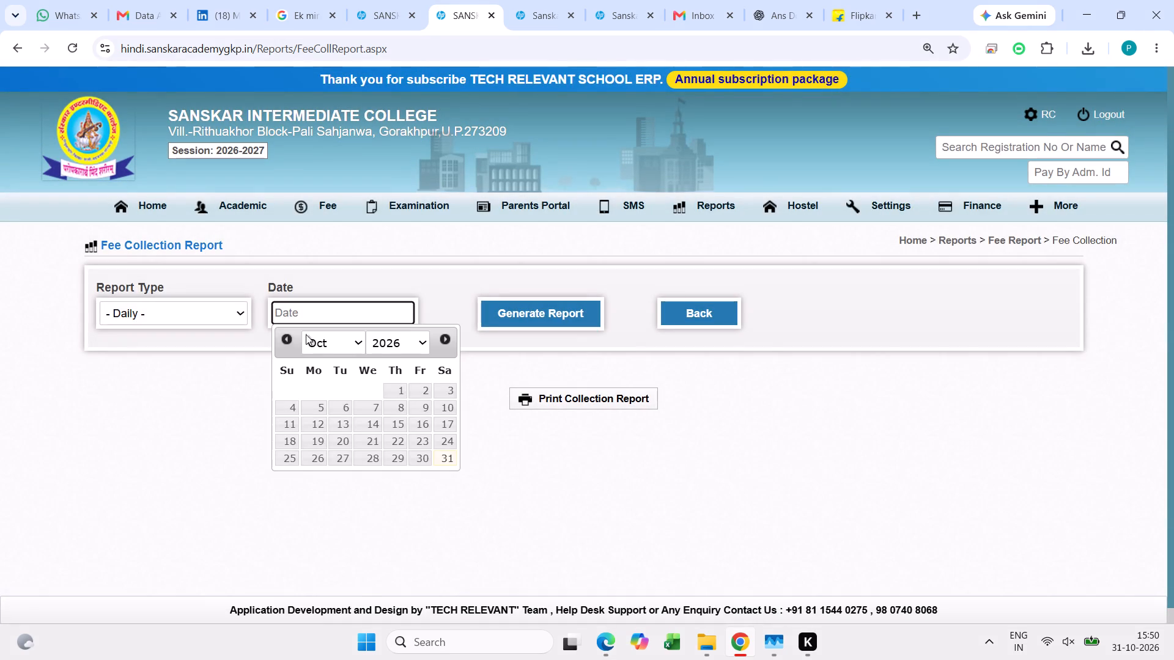
pyautogui.click(426, 460)
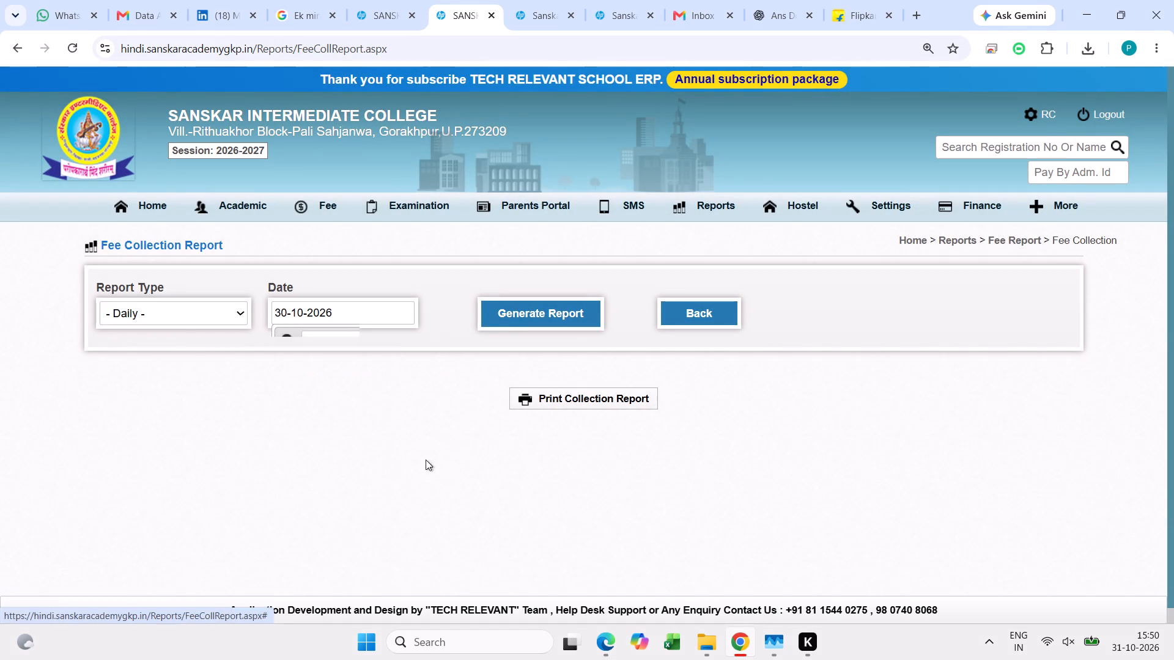
pyautogui.click(504, 321)
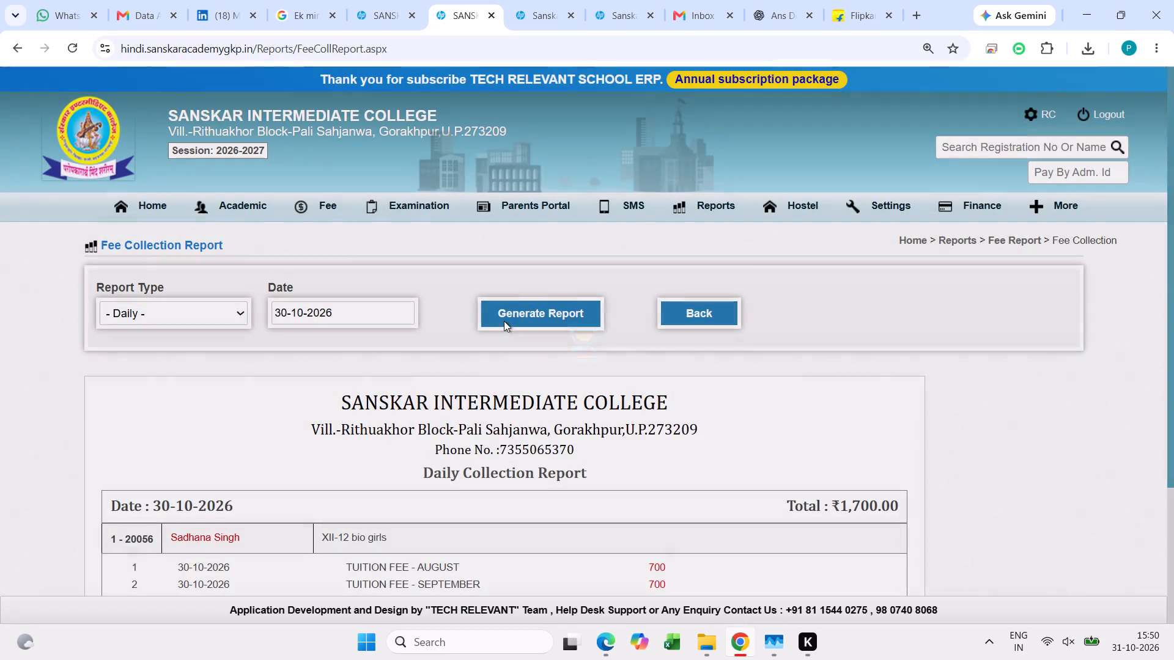
pyautogui.scroll(1, 504, 409)
pyautogui.scroll(-2, 504, 409)
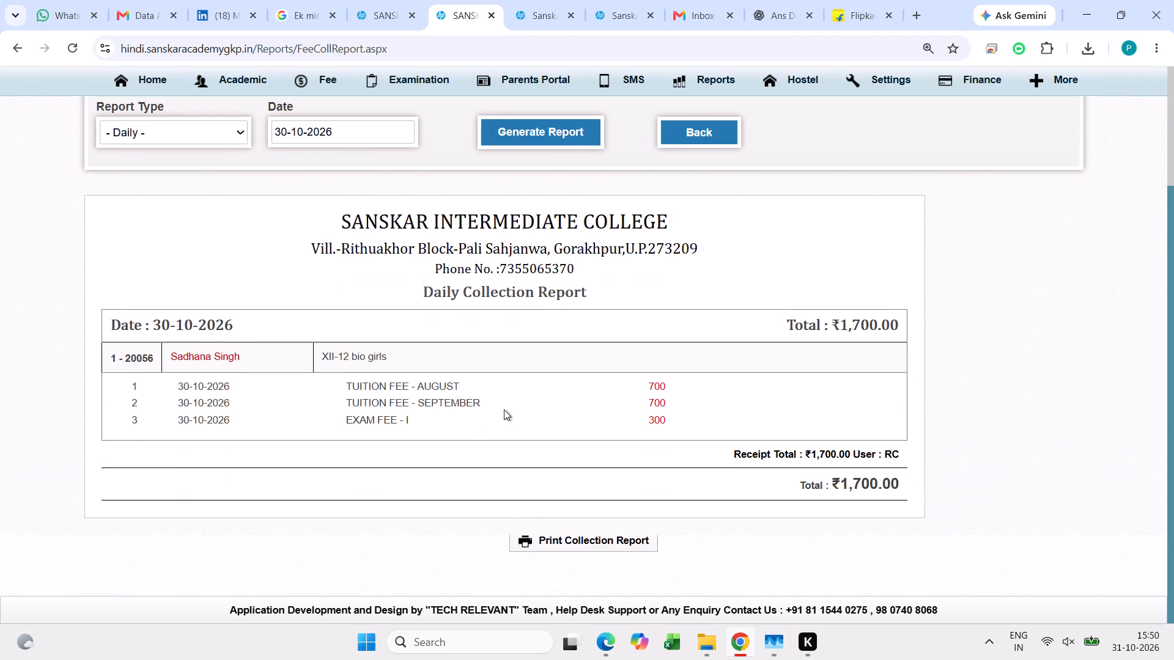
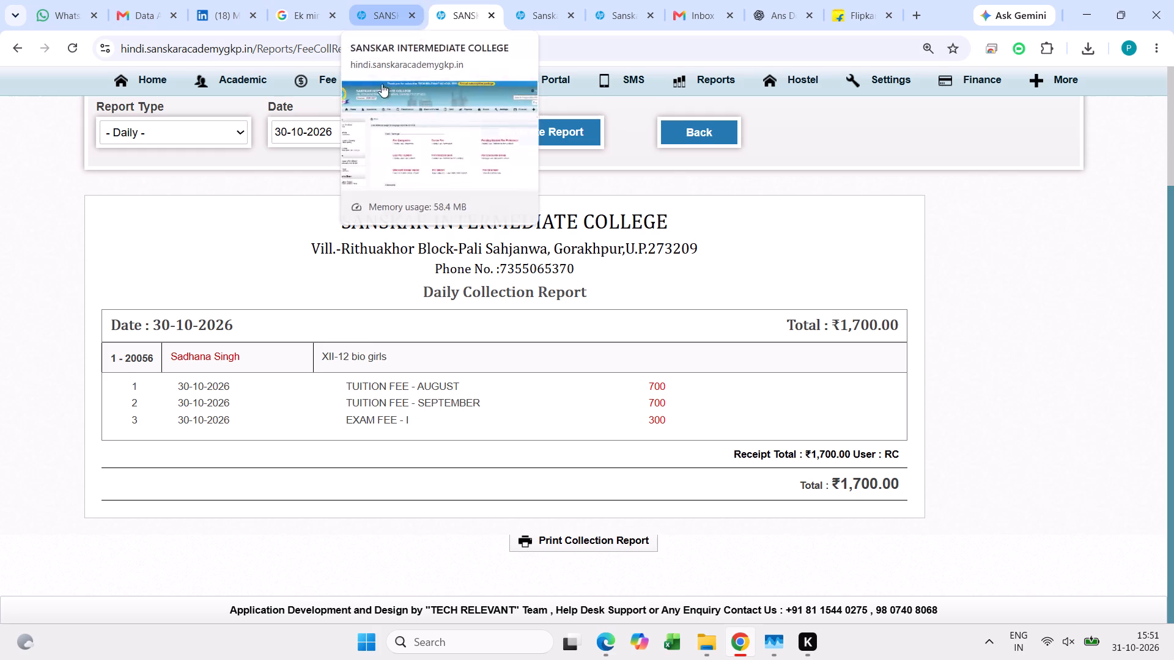
# Leave the daily report and open the college's consolidated Fee Collection report for audit from the home dashboard.
pyautogui.scroll(5, 380, 117)
pyautogui.click(140, 194)
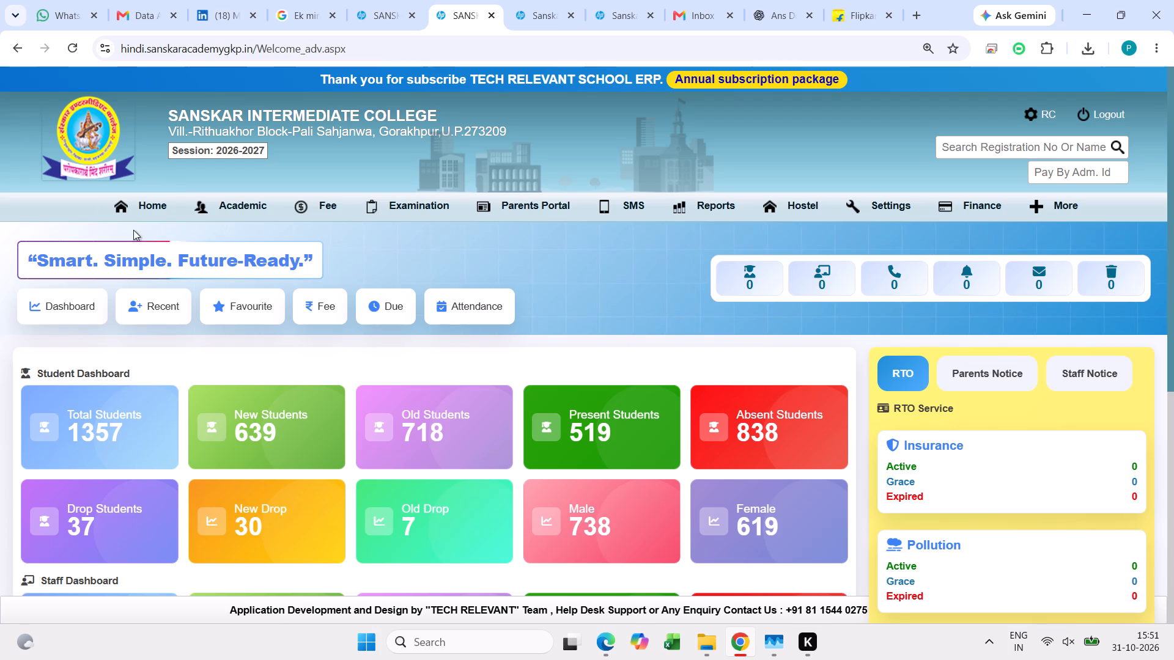
pyautogui.click(337, 301)
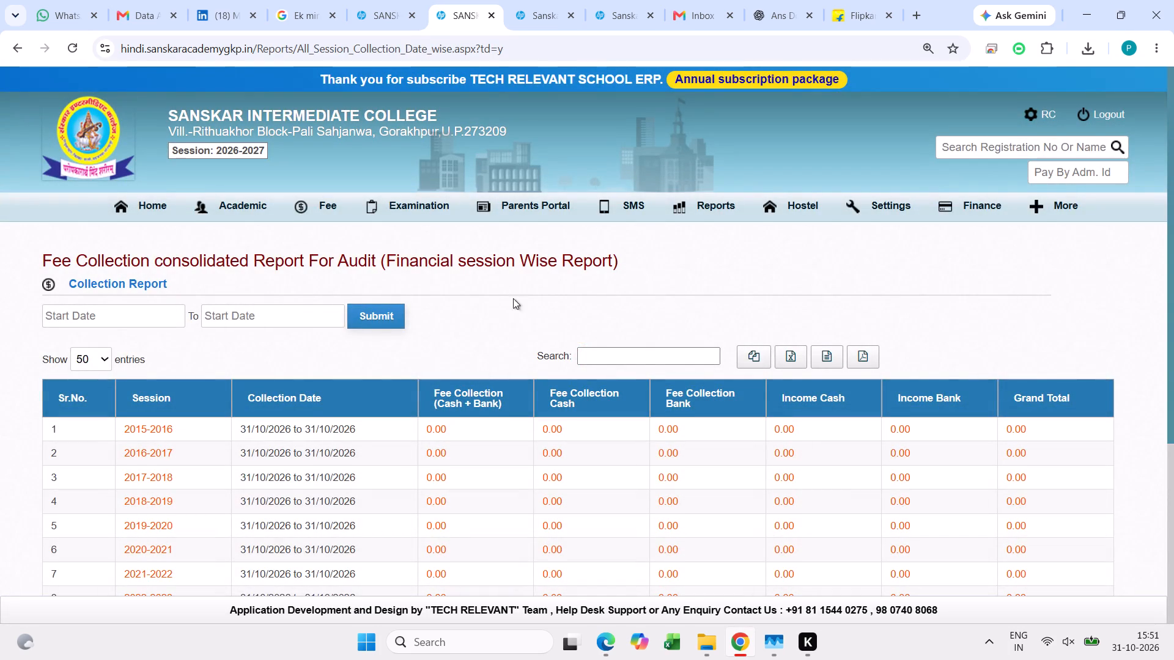
# Examine the college's session-wise collections for 31/10/2026, comparing the cash, bank and income columns and the grand total.
pyautogui.scroll(1, 533, 321)
pyautogui.scroll(-1, 534, 323)
pyautogui.scroll(1, 534, 325)
pyautogui.scroll(-3, 534, 325)
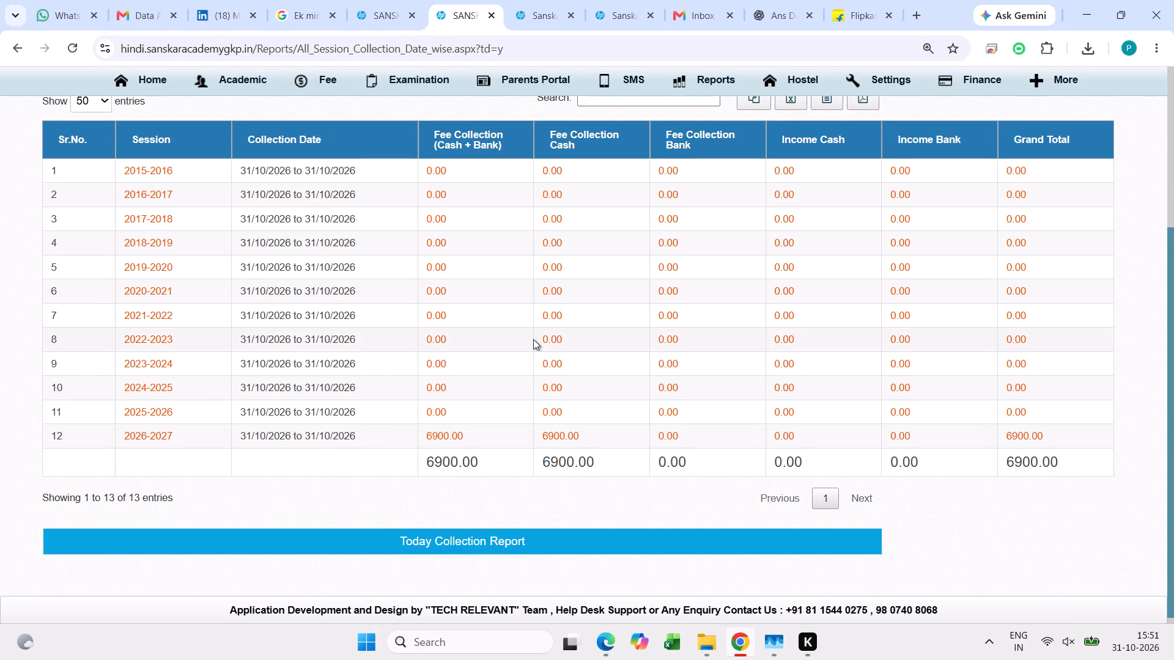
pyautogui.scroll(3, 533, 339)
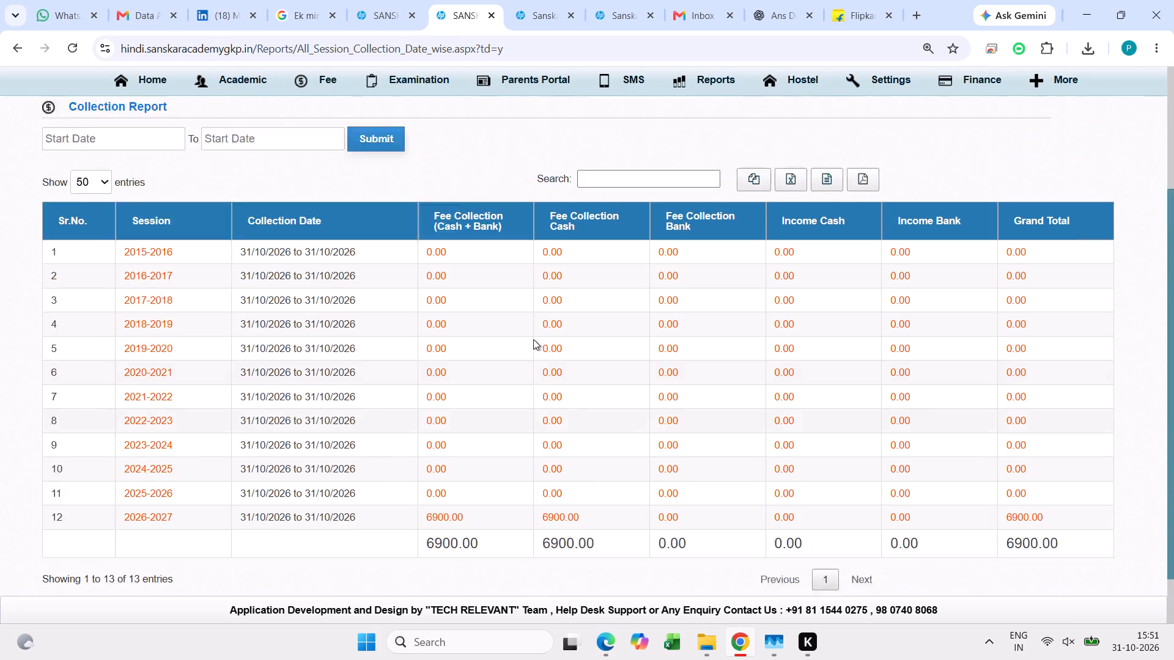
pyautogui.scroll(2, 533, 339)
pyautogui.scroll(-1, 537, 168)
pyautogui.scroll(1, 537, 168)
pyautogui.scroll(-3, 537, 168)
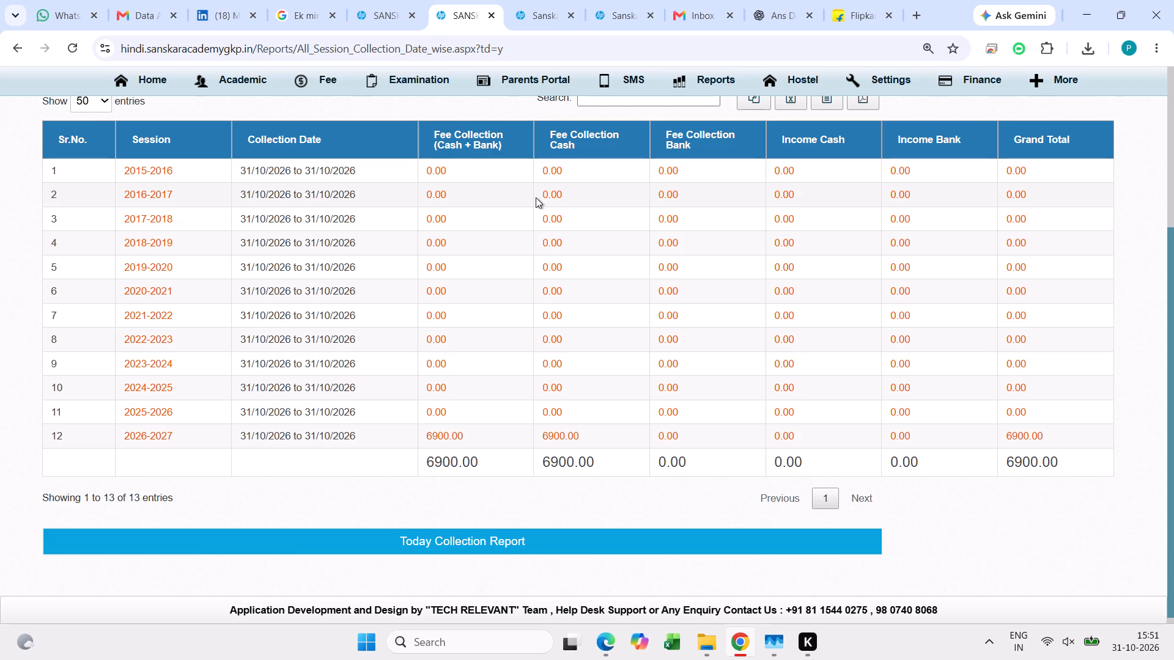
pyautogui.scroll(5, 536, 197)
pyautogui.scroll(-1, 536, 197)
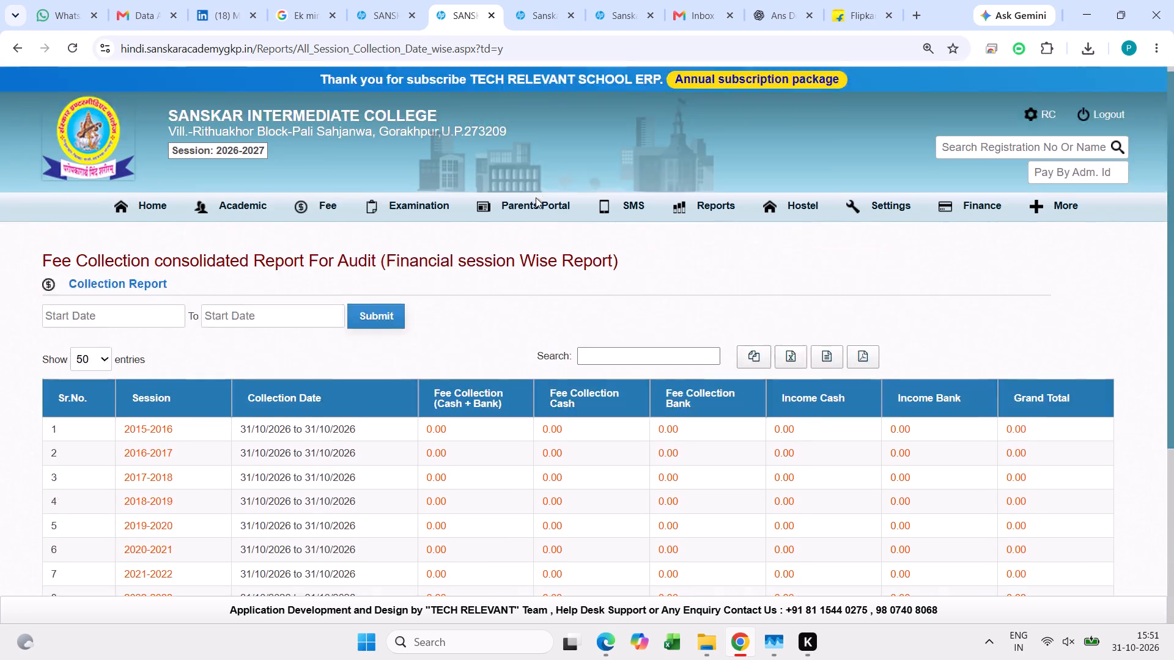
pyautogui.scroll(4, 536, 197)
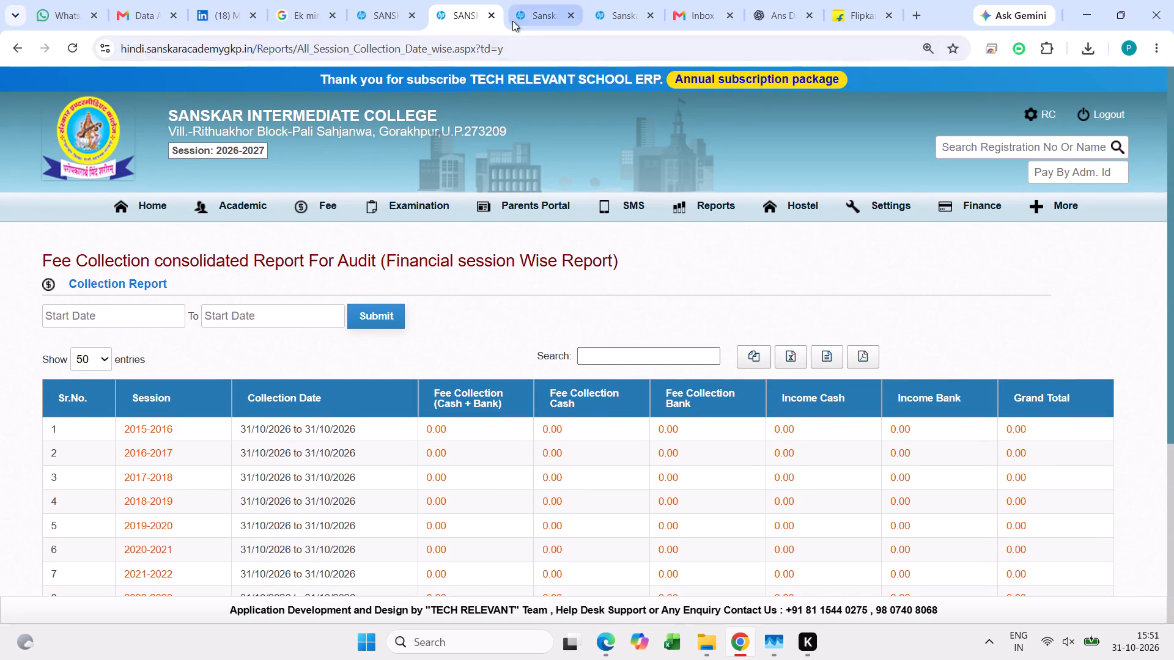
# Switch to the Sanskar Academy site and close the IX-CBSE student's fee receipt preview.
pyautogui.click(512, 21)
pyautogui.scroll(3, 491, 75)
pyautogui.click(916, 126)
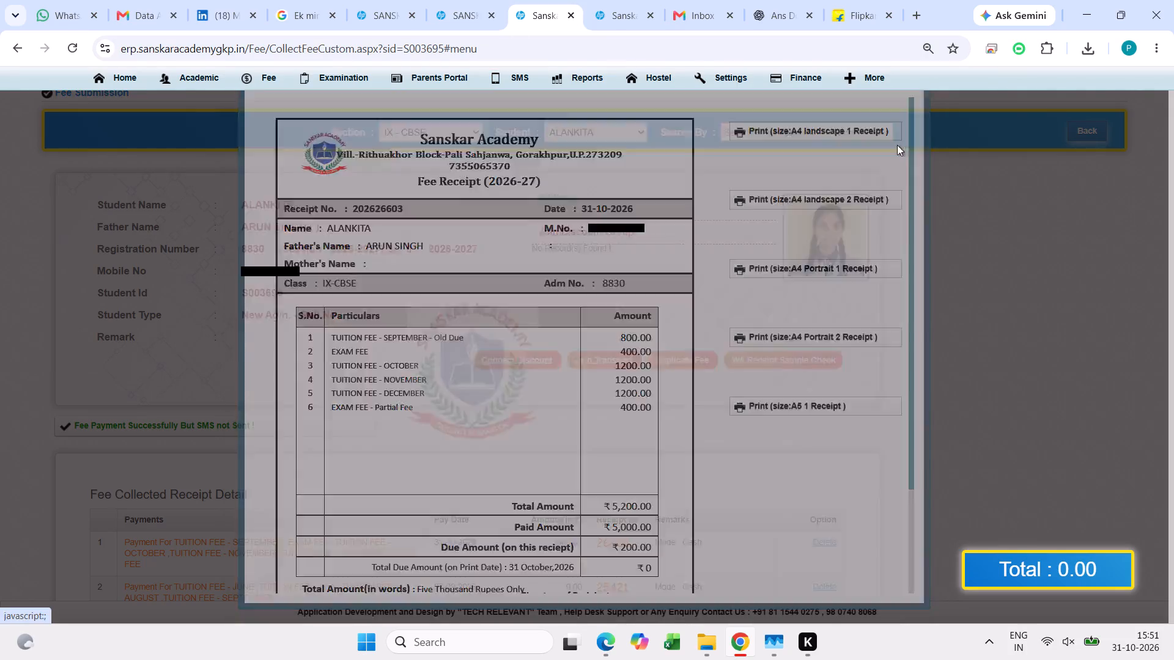
pyautogui.scroll(5, 599, 147)
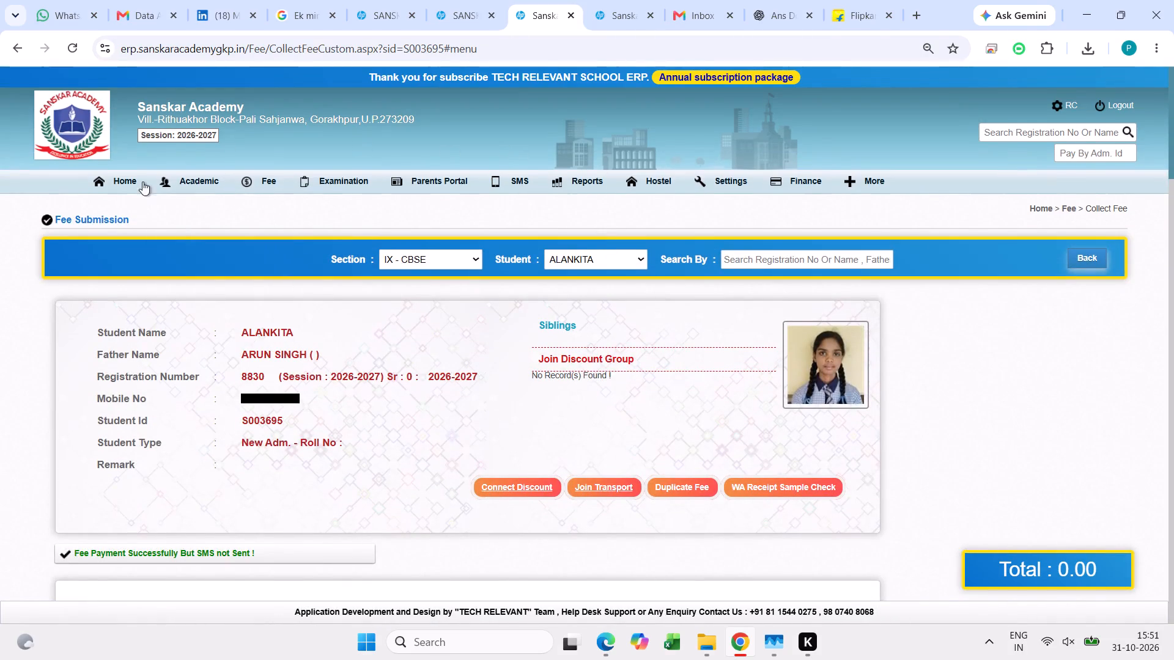
# Open the Academy's consolidated Fee Collection report from its home dashboard and read through the session-wise collections for 31/10/2026.
pyautogui.click(130, 176)
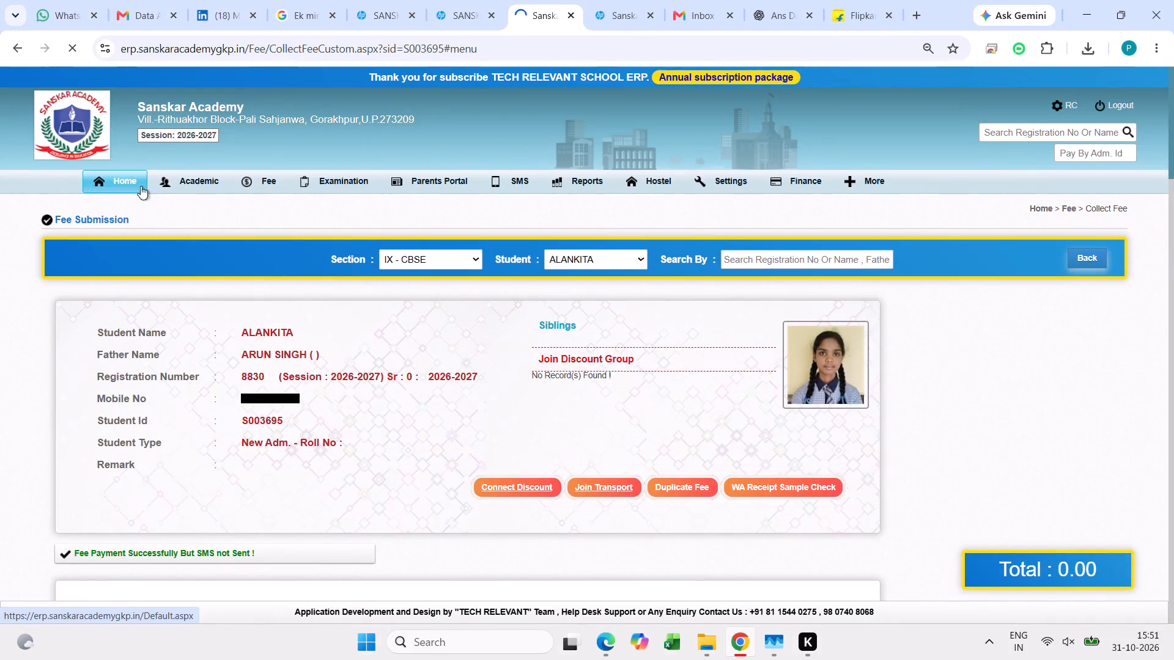
pyautogui.scroll(-1, 399, 282)
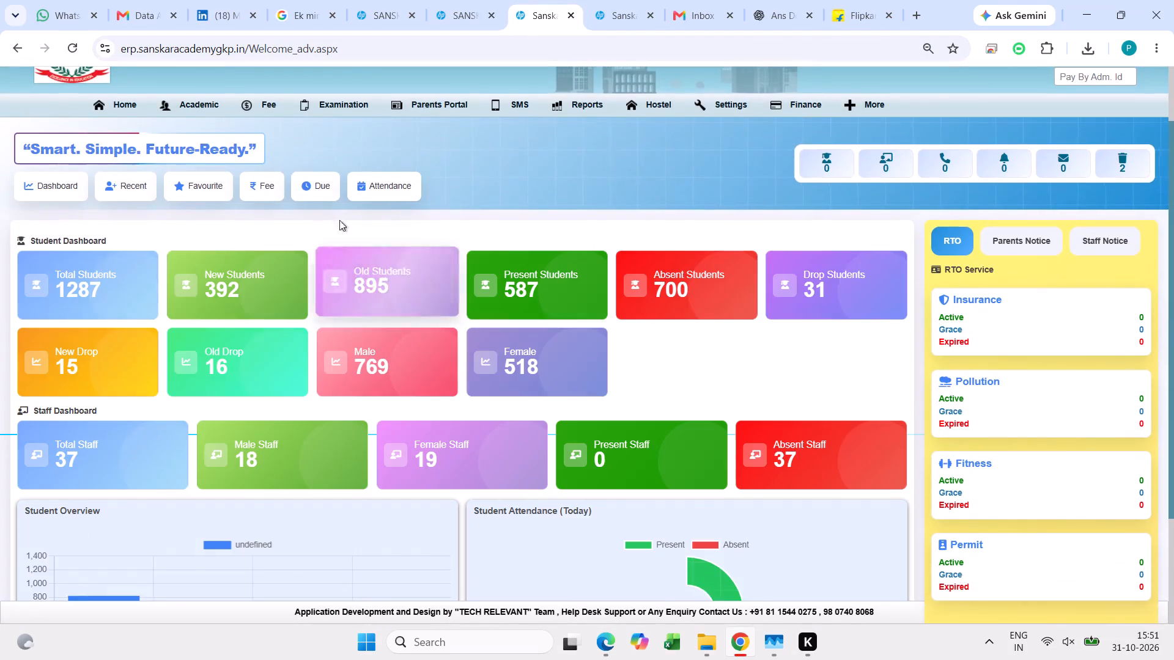
pyautogui.click(256, 185)
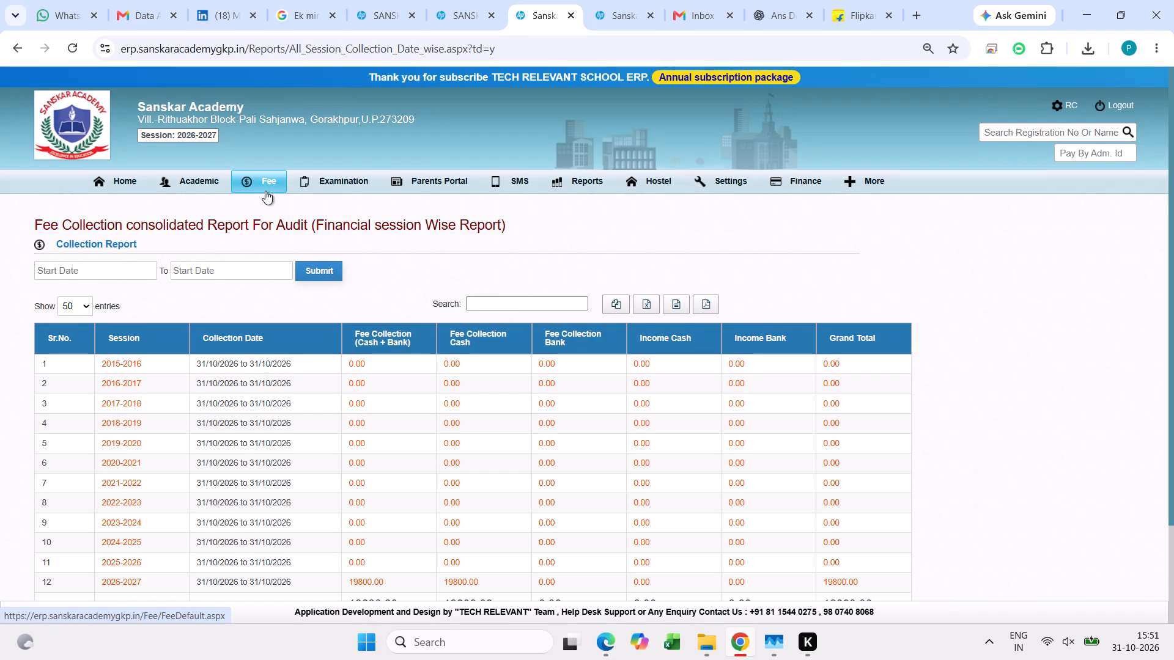
pyautogui.scroll(-7, 269, 192)
pyautogui.scroll(1, 269, 192)
pyautogui.scroll(-4, 415, 219)
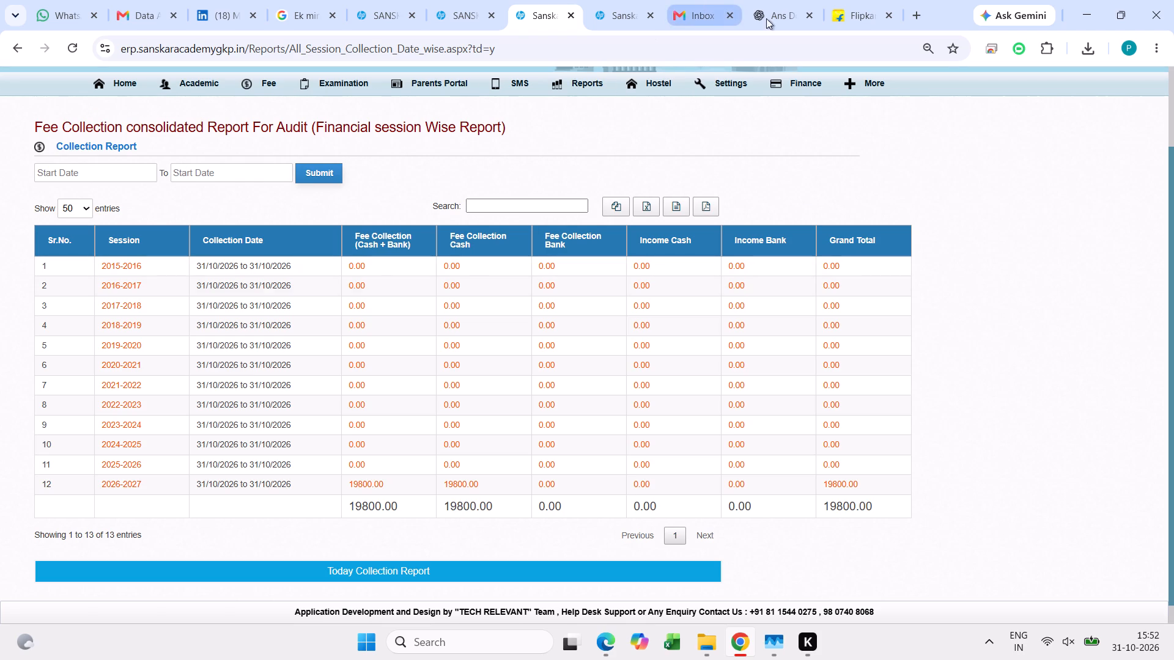
# Calculate 19800+6900-7000 in a new browser tab to combine the two collection totals and deduct 7000.
pyautogui.click(927, 17)
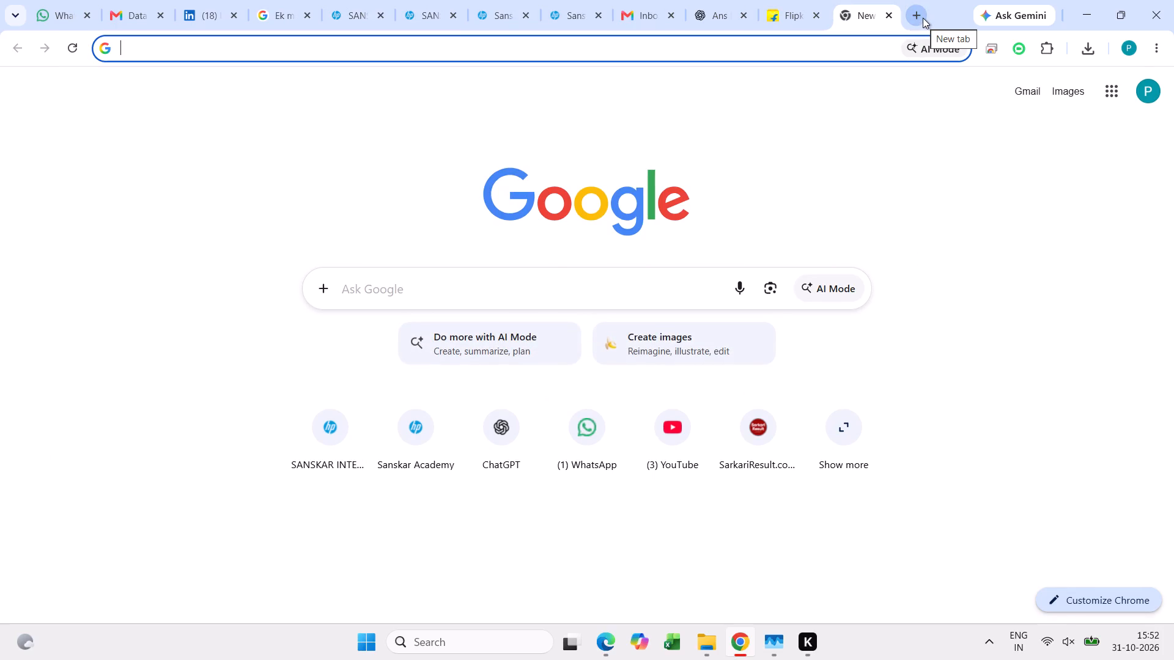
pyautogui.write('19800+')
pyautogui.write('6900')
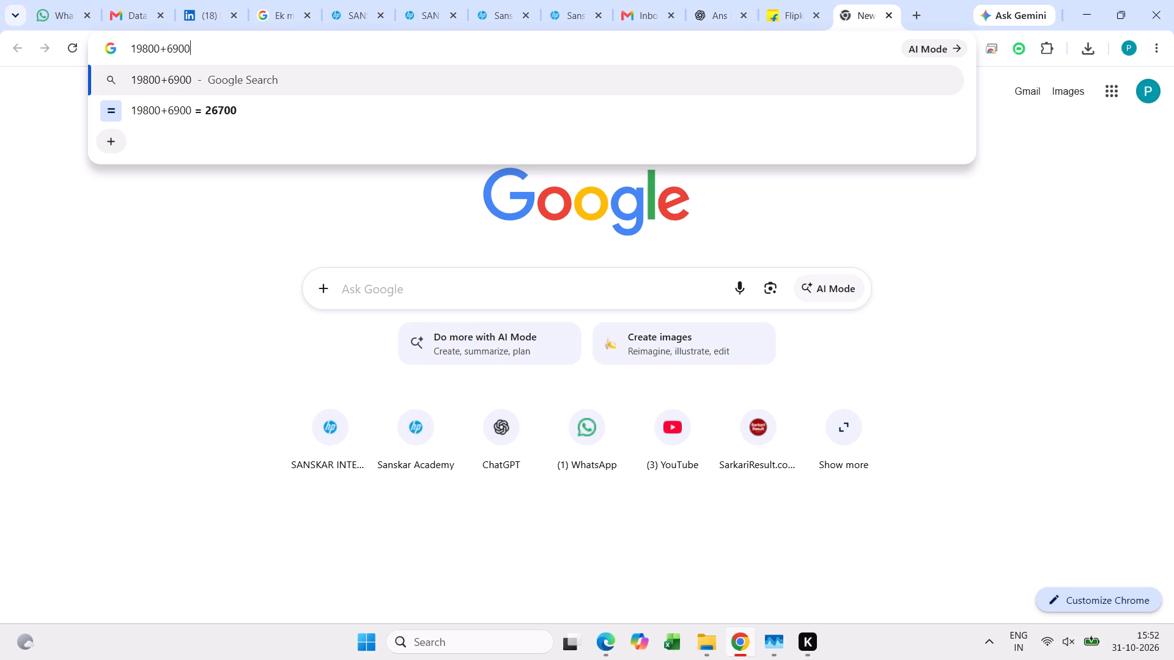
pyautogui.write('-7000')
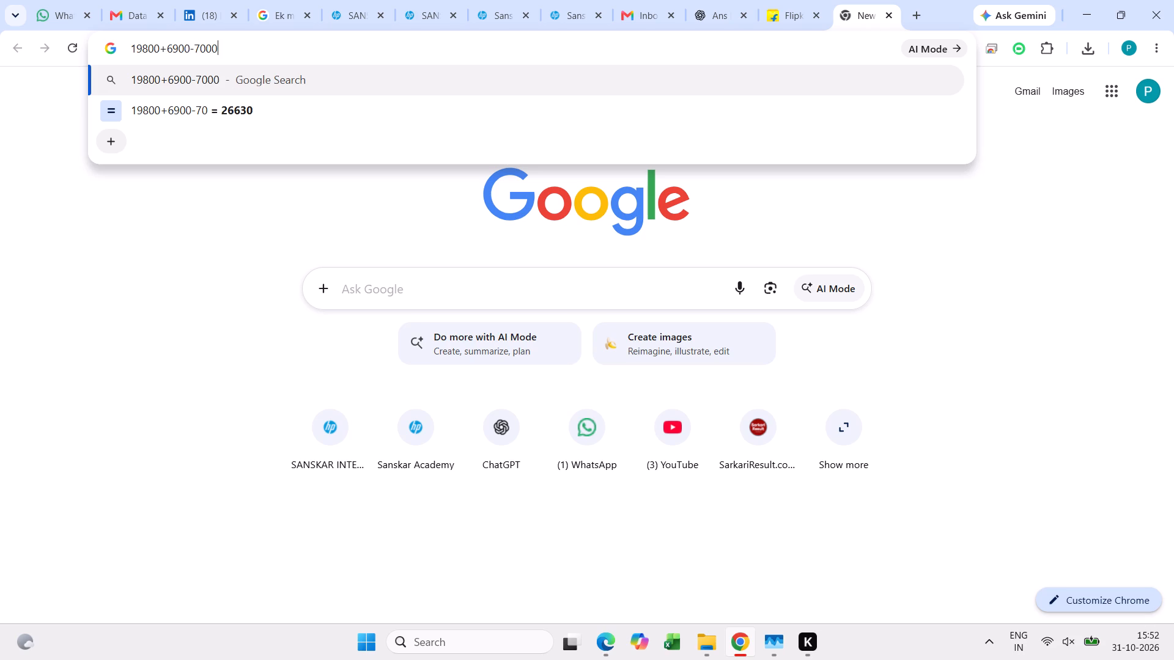
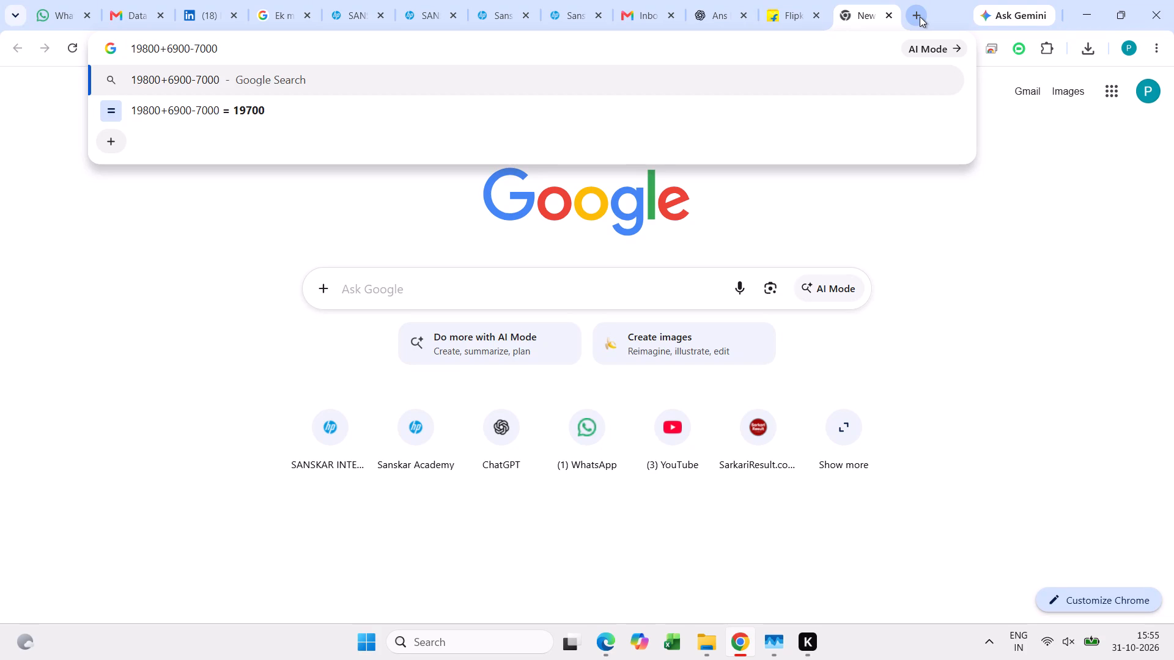
# Switch to the desktop and open the daily fees collect report 14 MAY22 workbook in Excel, maximised.
pyautogui.press('super+d')
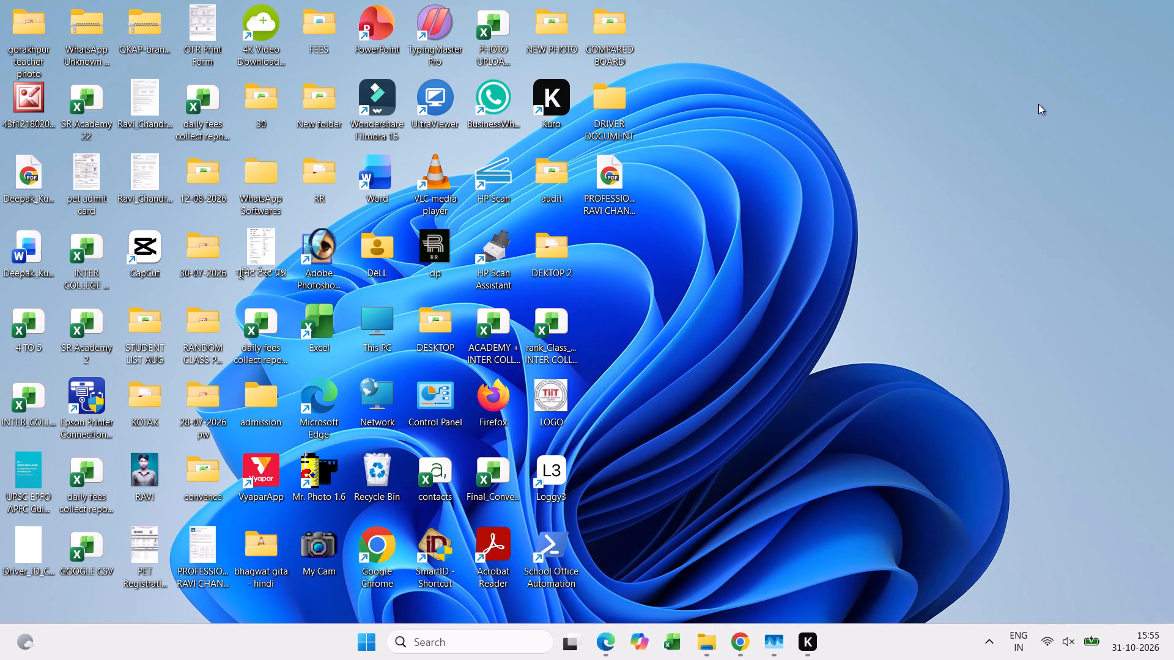
pyautogui.click(247, 343)
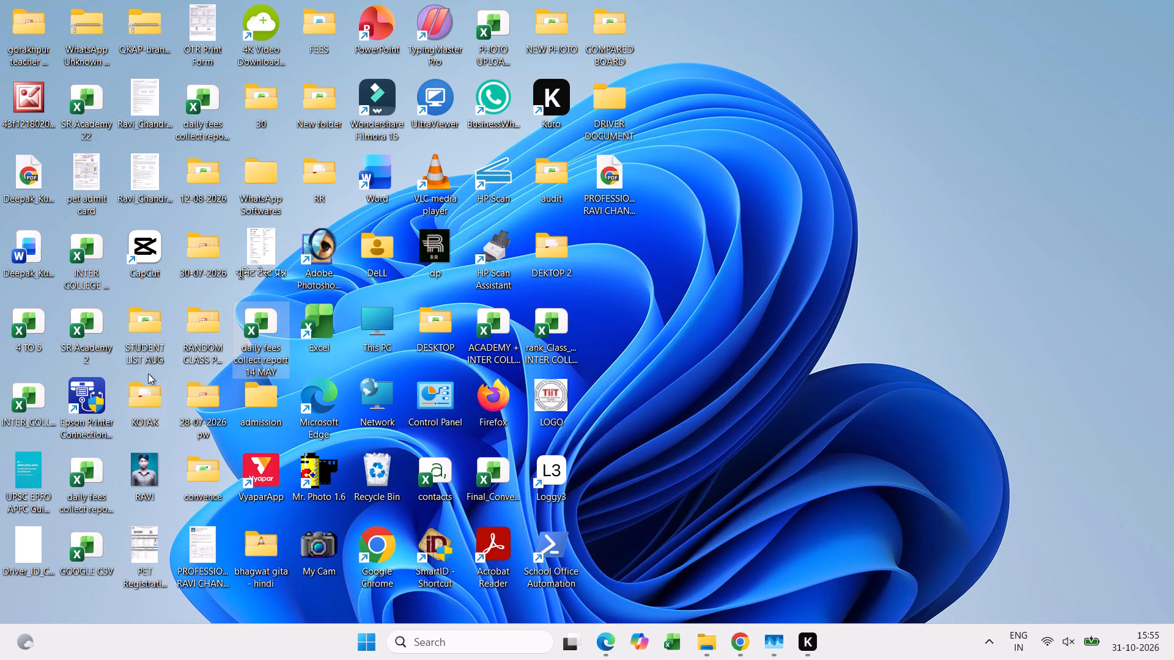
pyautogui.tripleClick(92, 478)
pyautogui.click(92, 478)
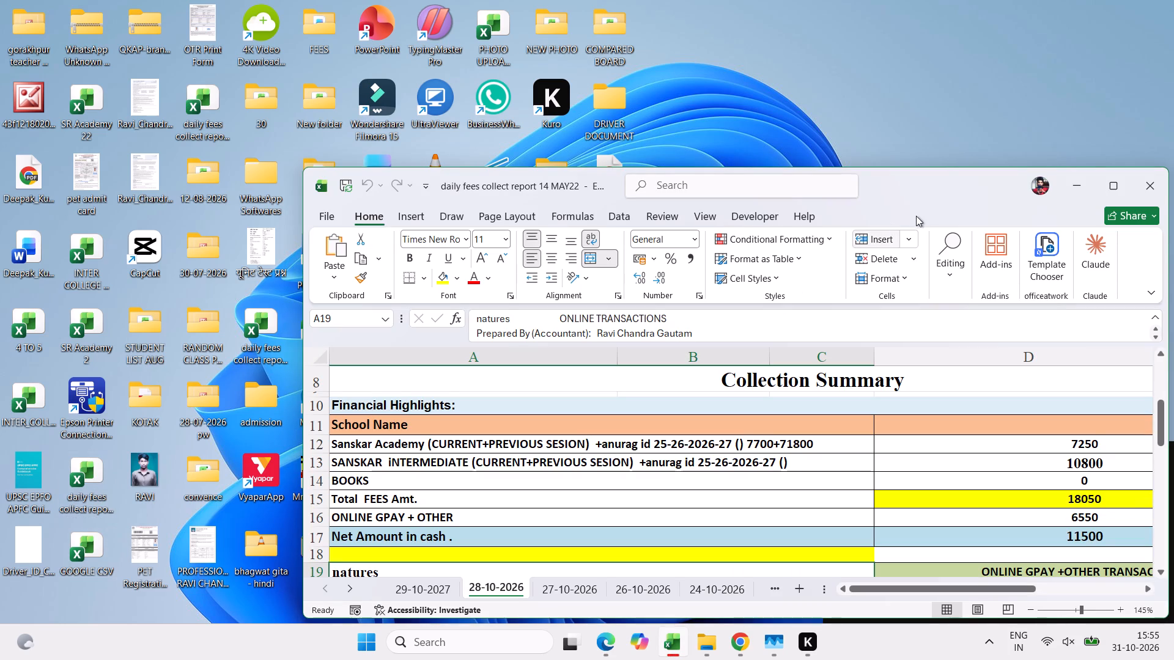
pyautogui.doubleClick(929, 191)
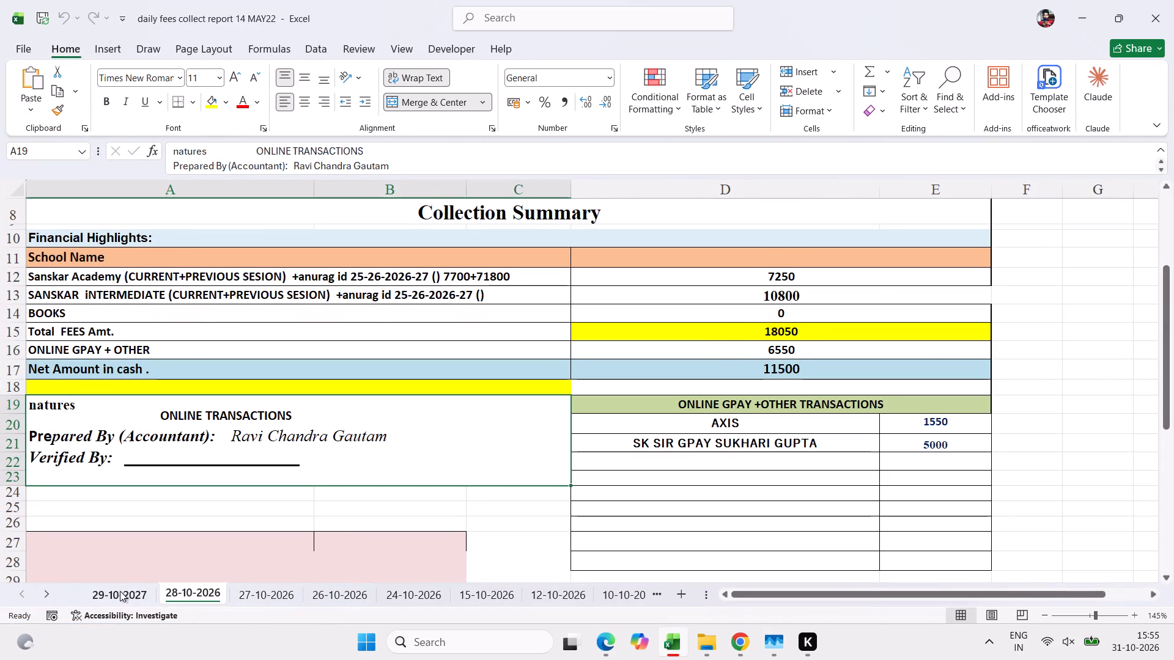
# Duplicate the 29-10-2027 sheet in front of the existing sheets and rename the copy 31-10-2026.
pyautogui.click(120, 591)
pyautogui.rightClick(117, 592)
pyautogui.click(161, 438)
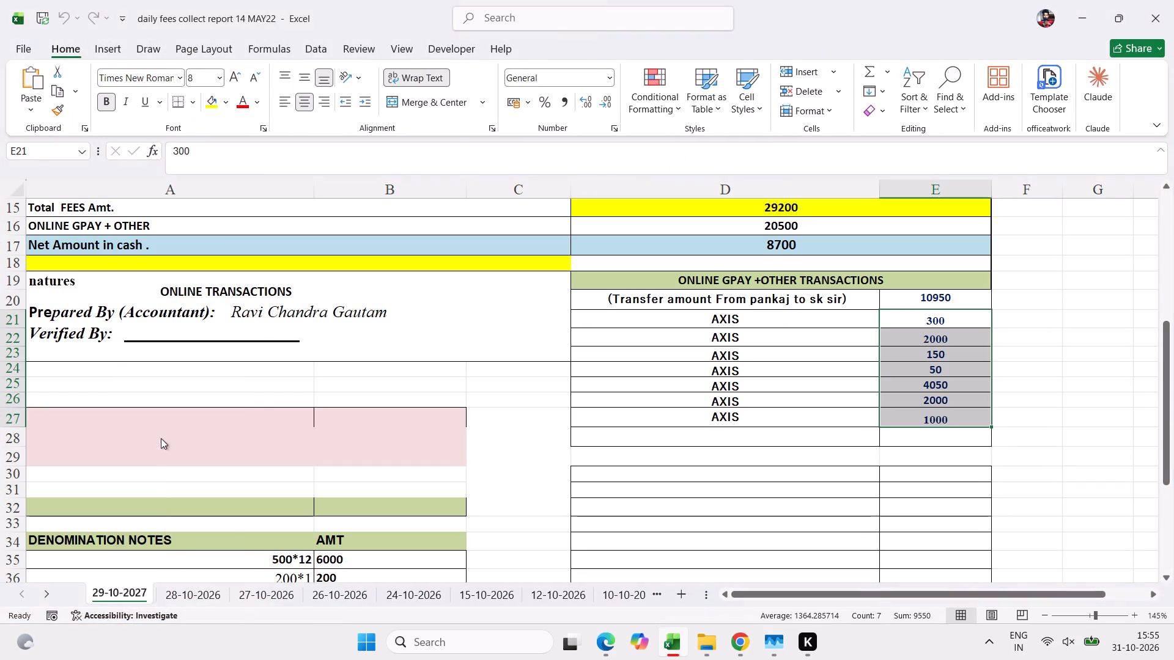
pyautogui.click(100, 566)
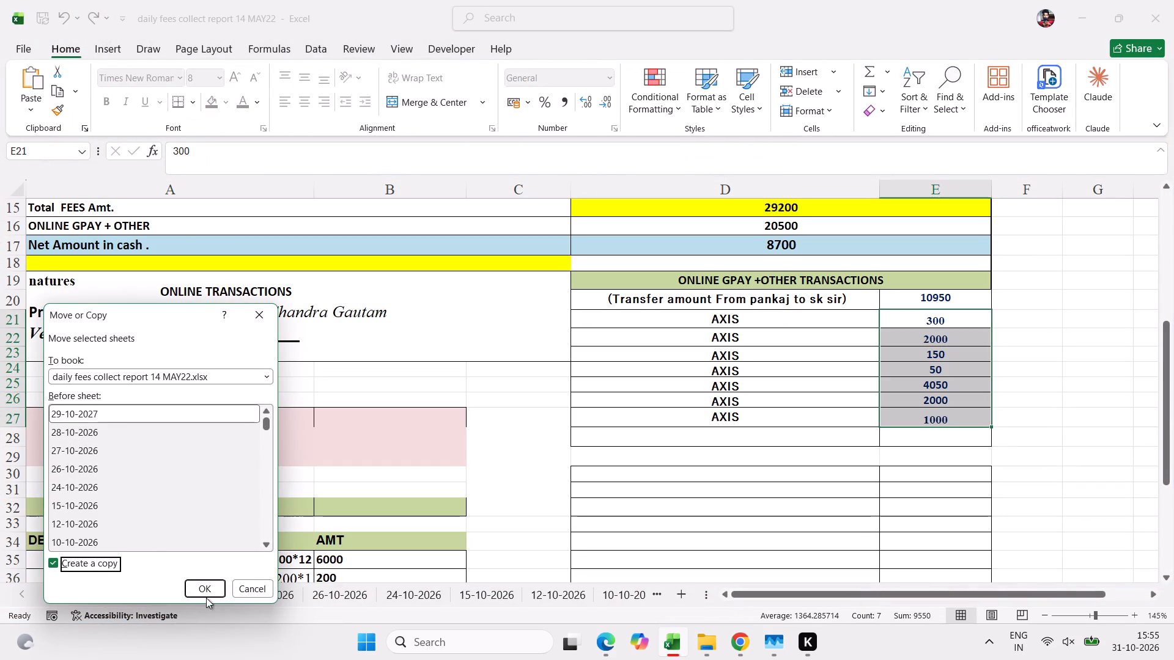
pyautogui.click(213, 583)
pyautogui.doubleClick(141, 587)
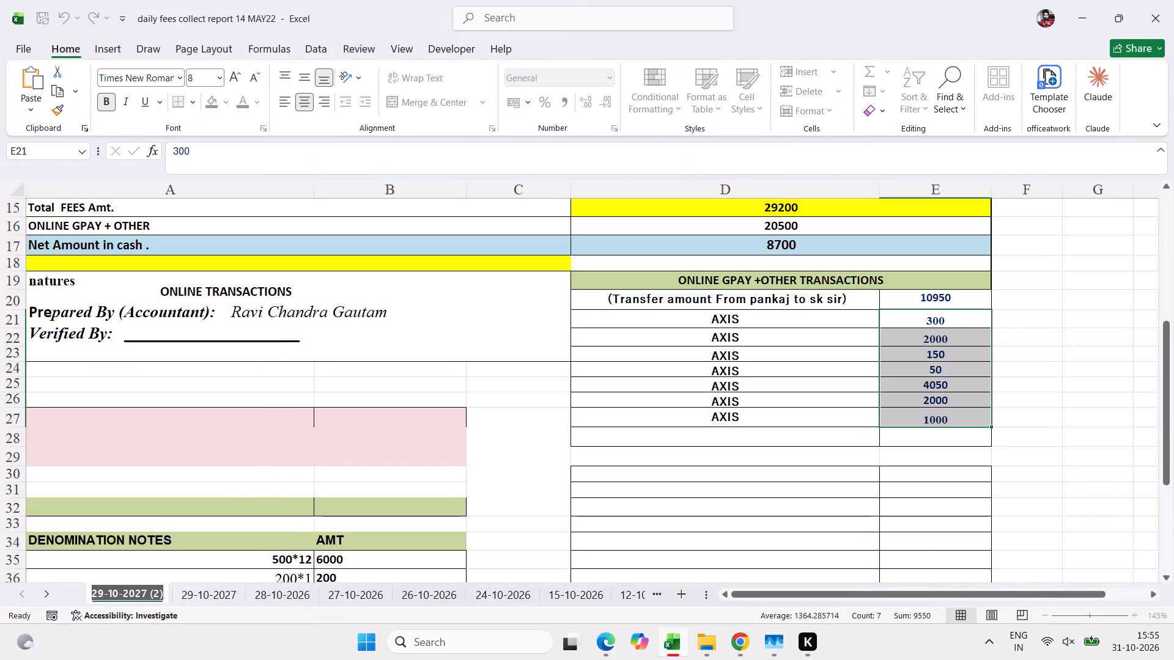
pyautogui.write('31-10-2026')
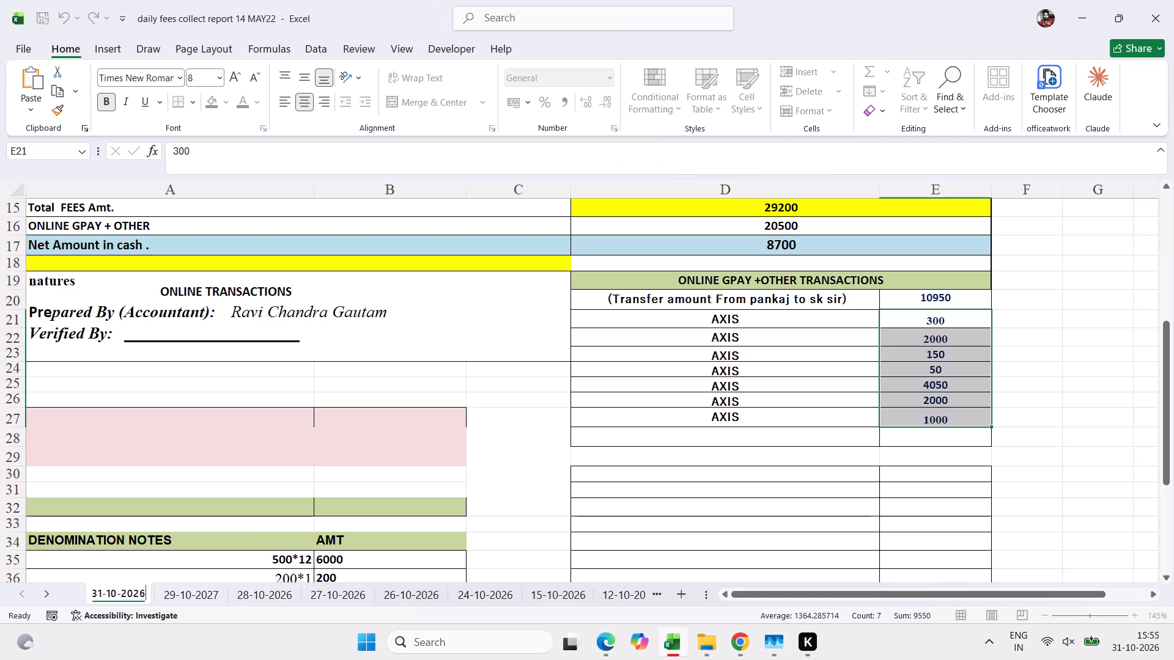
pyautogui.press('Return')
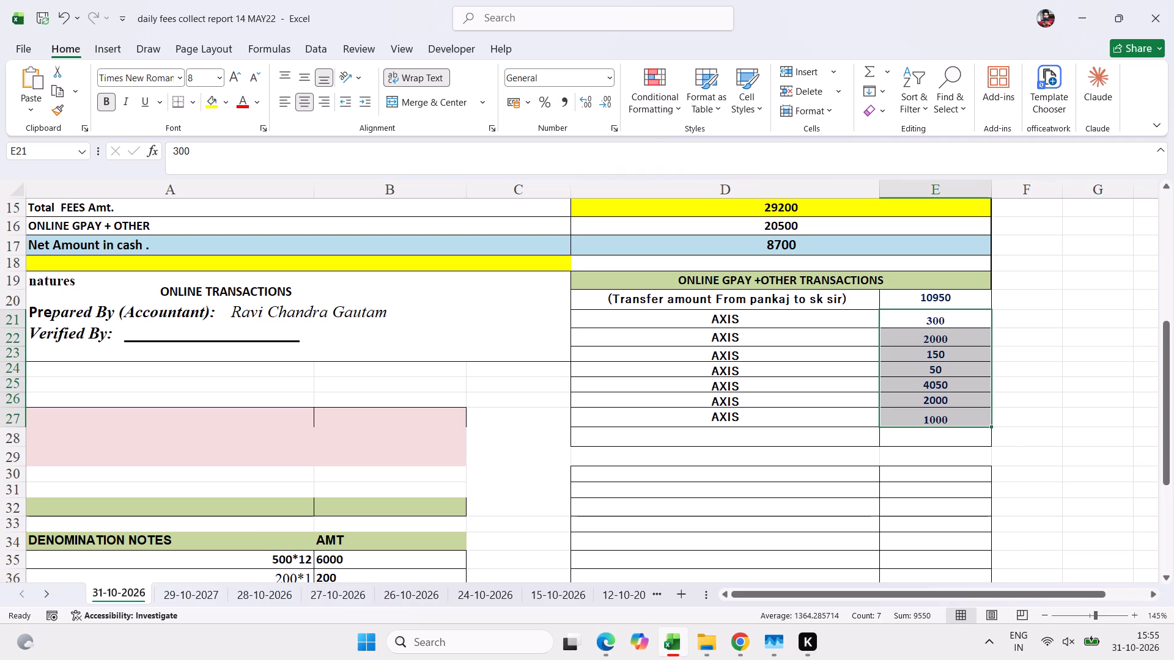
# Clear the seven AXIS rows and their amounts from the online transactions table, keeping the transfer row above them.
pyautogui.moveTo(754, 299); pyautogui.dragTo(934, 416)
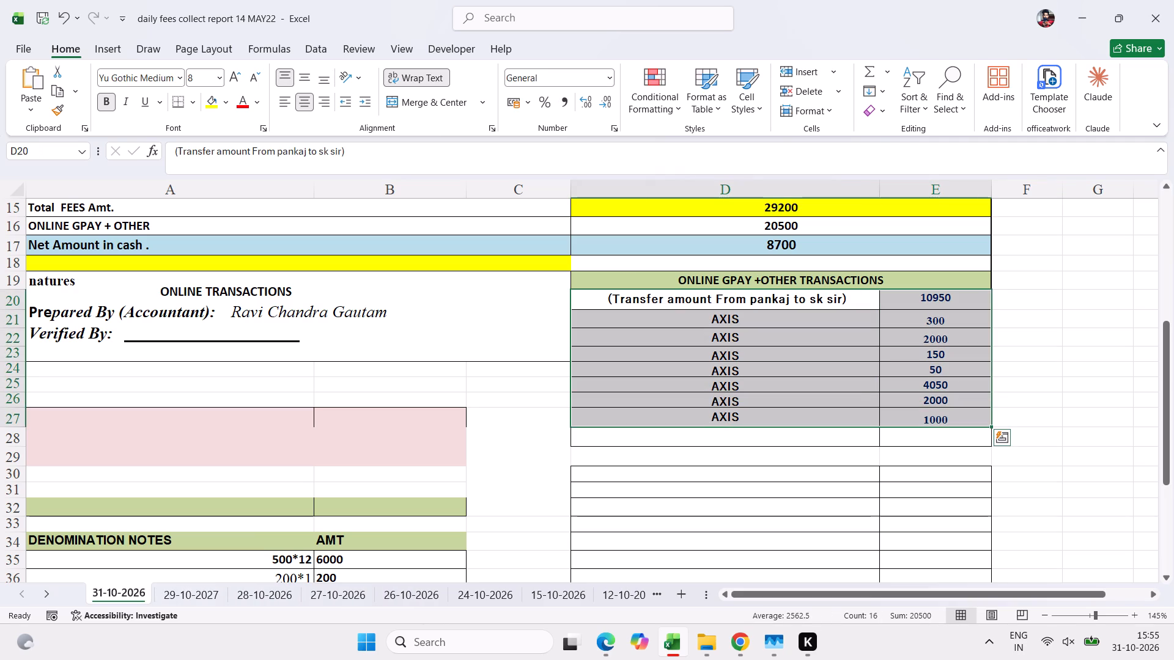
pyautogui.moveTo(855, 315); pyautogui.dragTo(919, 397)
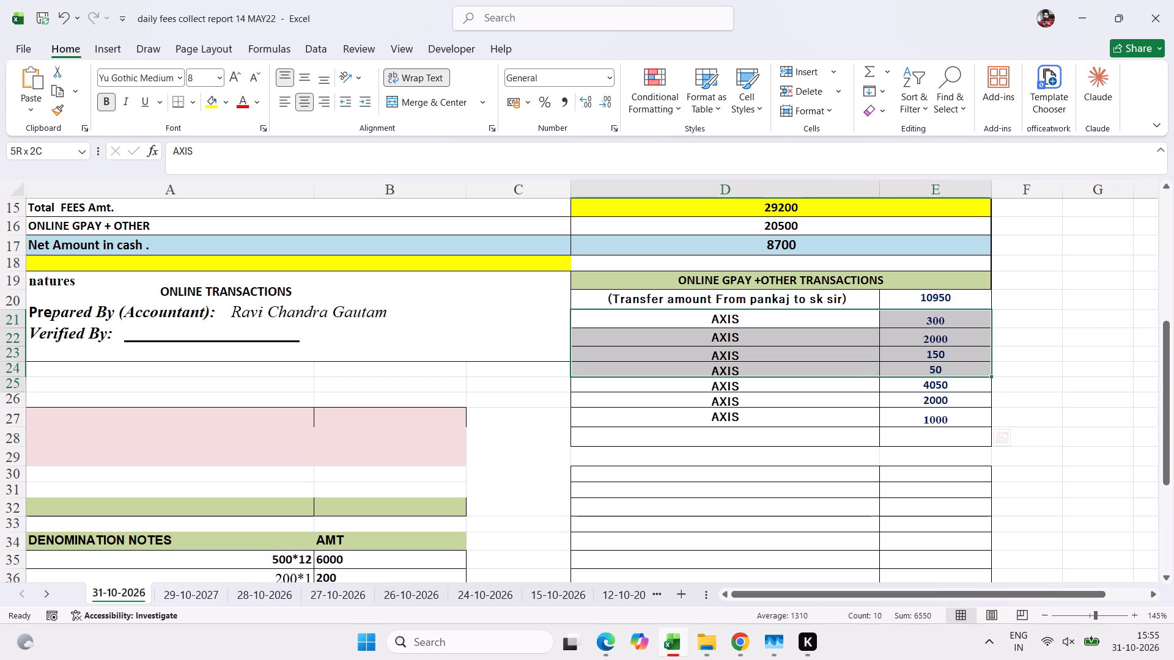
pyautogui.moveTo(919, 397); pyautogui.dragTo(929, 417)
pyautogui.press('Delete')
# Clear the fee amounts for Sanskar Academy and Sanskar Intermediate in the Collection Summary.
pyautogui.scroll(-1, 929, 423)
pyautogui.scroll(3, 929, 423)
pyautogui.scroll(-1, 929, 423)
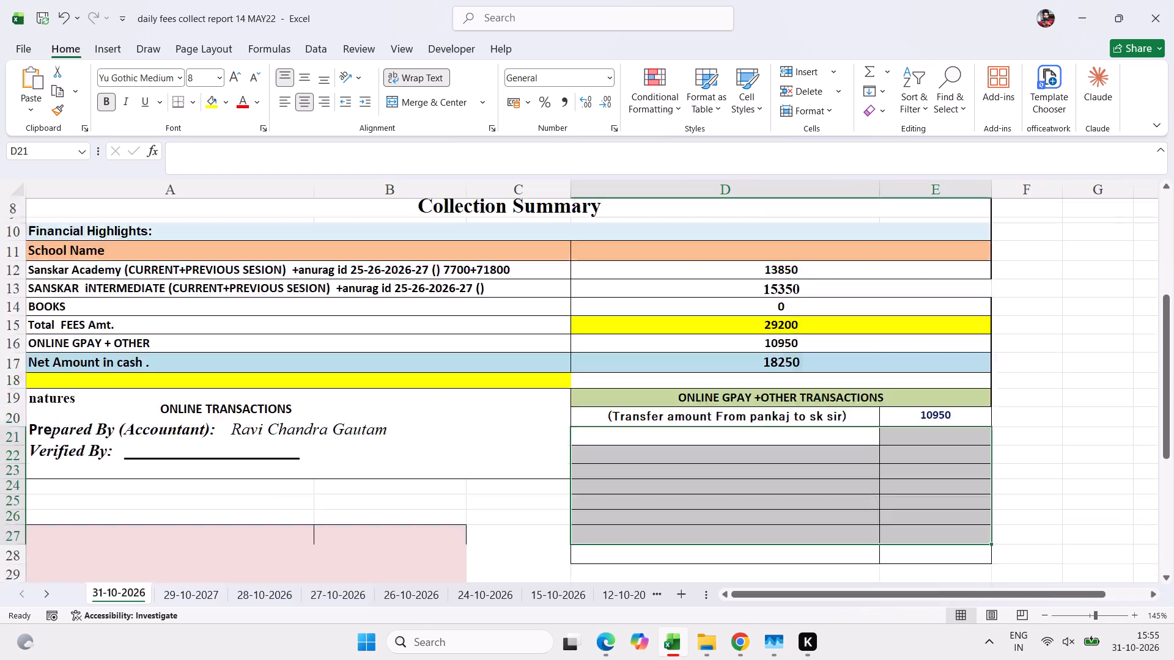
pyautogui.moveTo(818, 213); pyautogui.dragTo(817, 229)
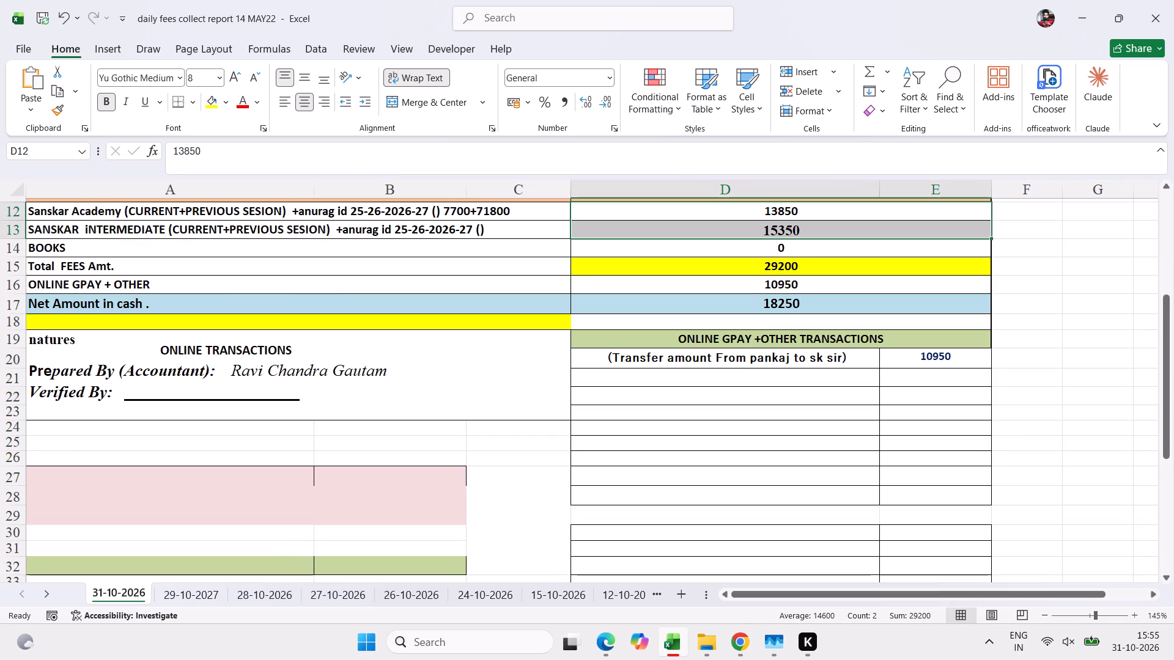
pyautogui.press('Delete')
# Clear the copied note denominations and their amounts from the Denomination Notes table.
pyautogui.scroll(1, 344, 416)
pyautogui.scroll(-3, 301, 413)
pyautogui.scroll(1, 111, 430)
pyautogui.scroll(-3, 110, 430)
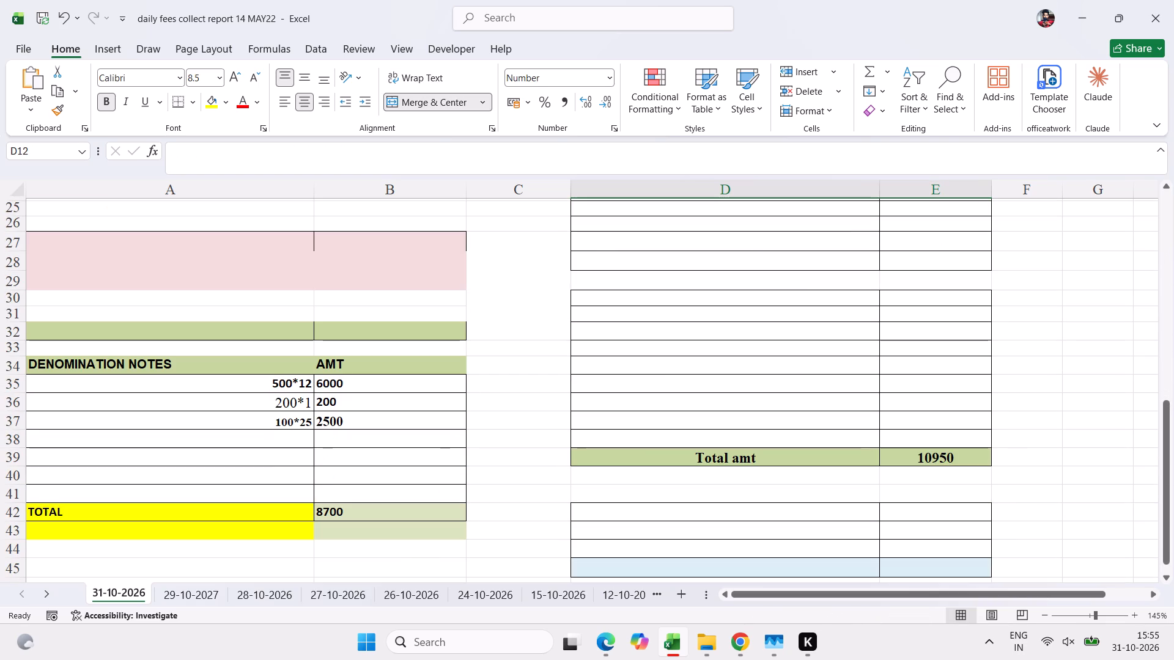
pyautogui.moveTo(237, 382); pyautogui.dragTo(336, 434)
pyautogui.press('Delete')
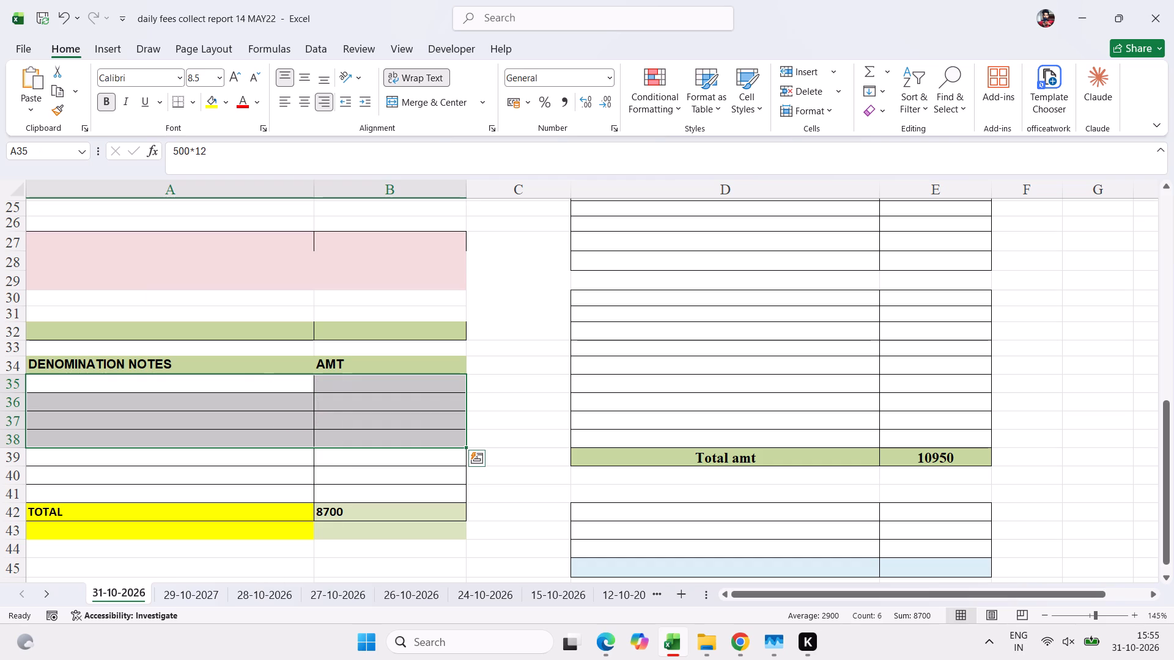
# Enter fee collections of 19800 for Sanskar Academy and 6900 for Sanskar Intermediate in the Collection Summary.
pyautogui.scroll(5, 674, 390)
pyautogui.scroll(-1, 761, 378)
pyautogui.scroll(1, 835, 369)
pyautogui.scroll(-1, 835, 369)
pyautogui.scroll(1, 835, 369)
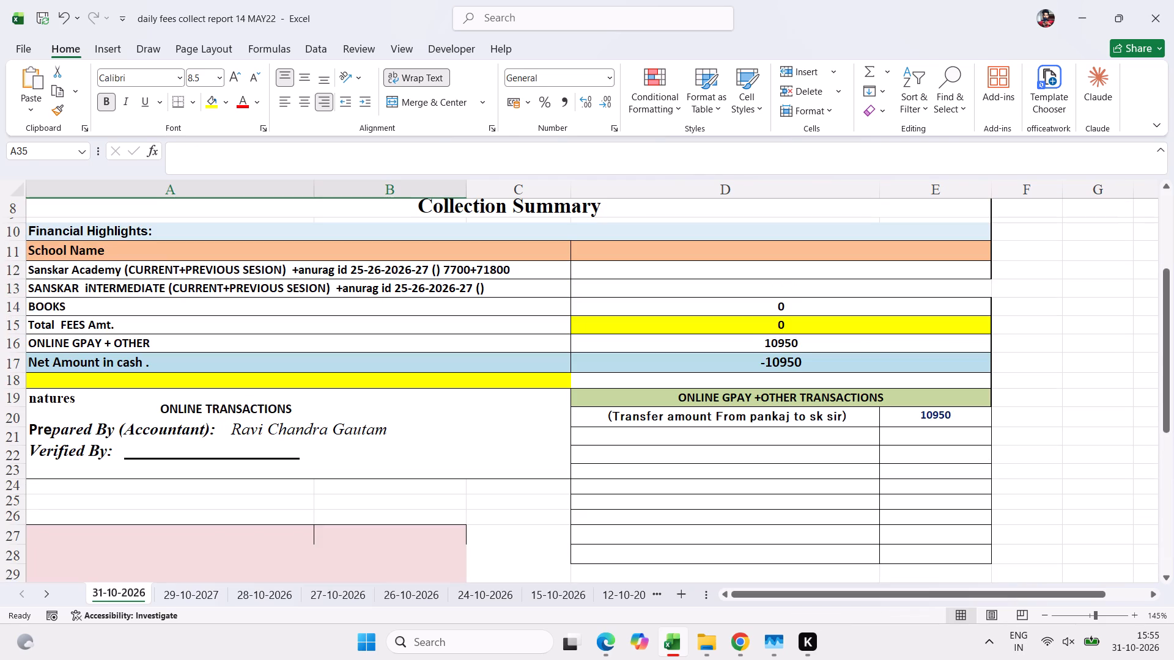
pyautogui.click(813, 267)
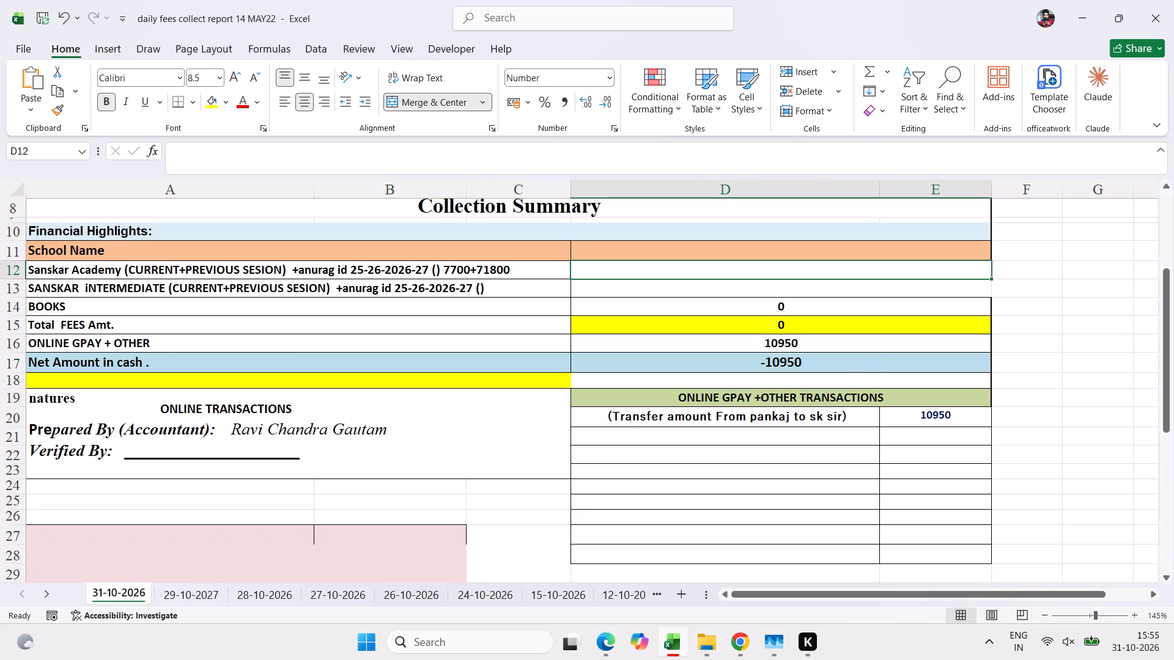
pyautogui.write('19800')
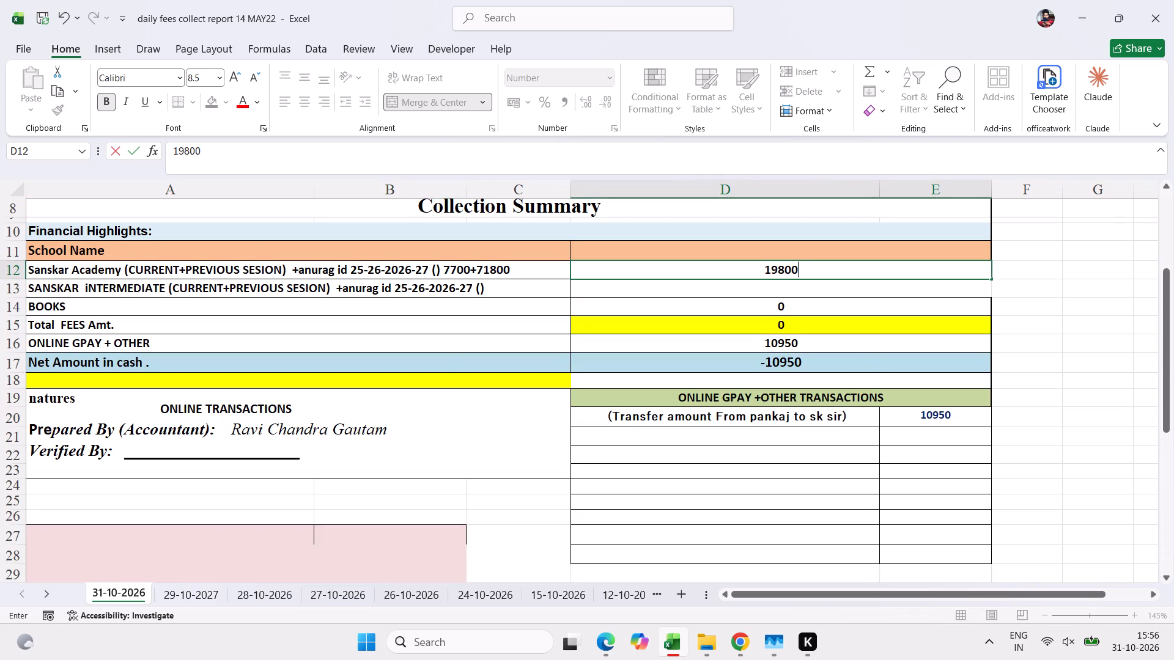
pyautogui.press('Return')
pyautogui.write('6900')
pyautogui.press('Return')
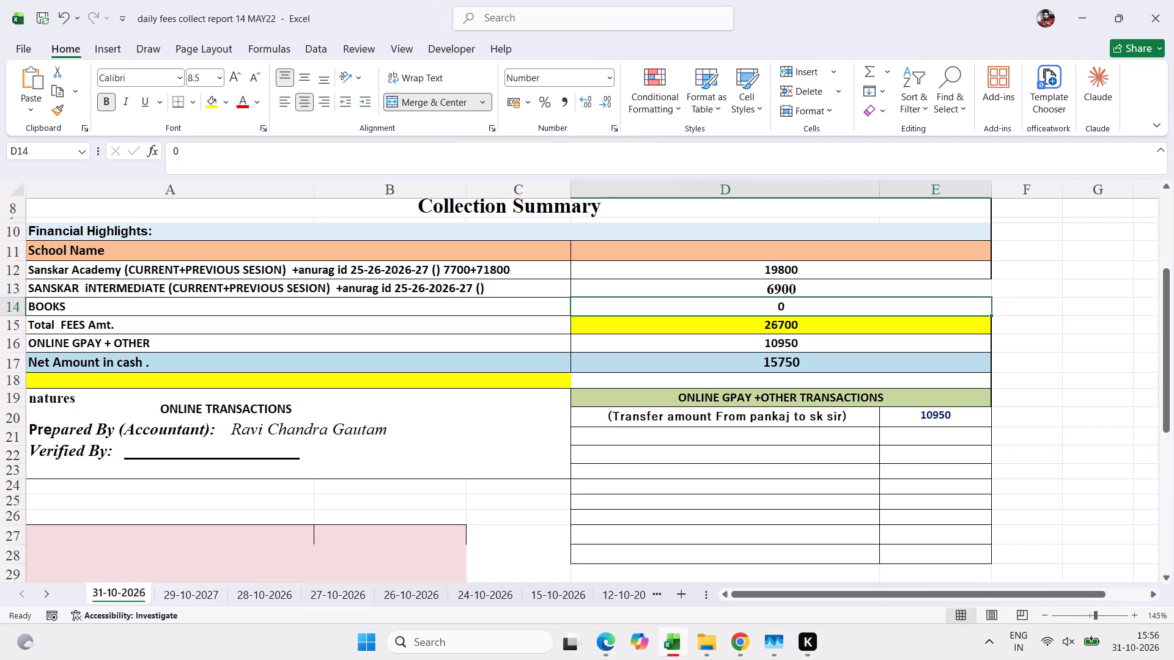
# Relabel the BOOKS row as "scholorship" and set its amount to 100.
pyautogui.click(437, 302)
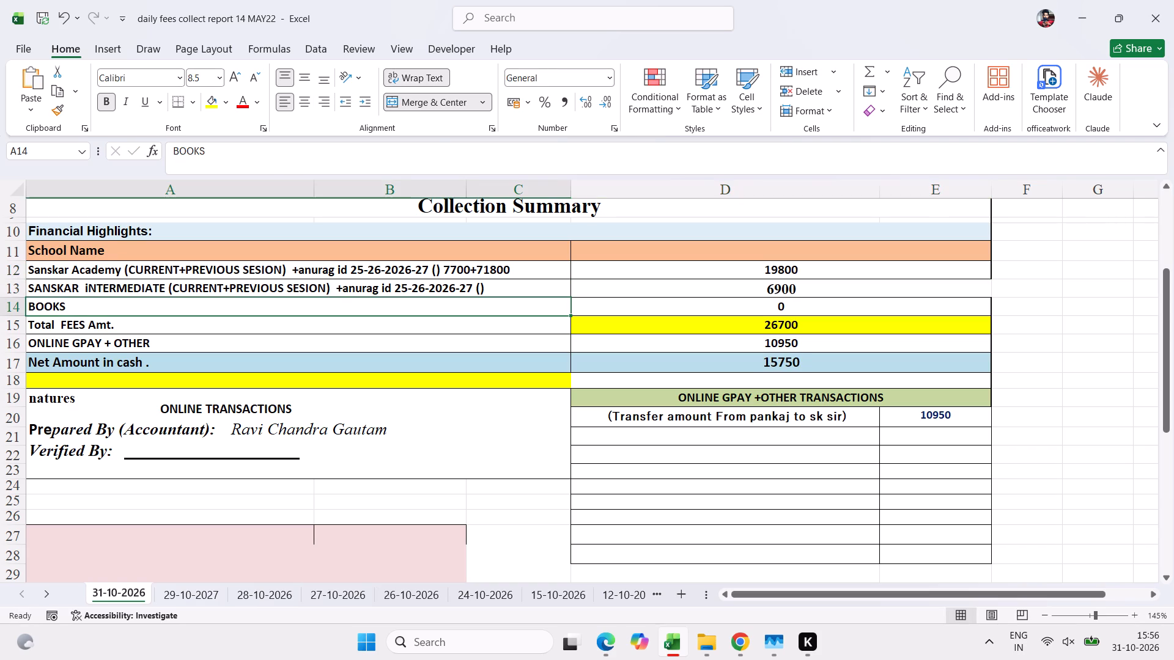
pyautogui.press('s')
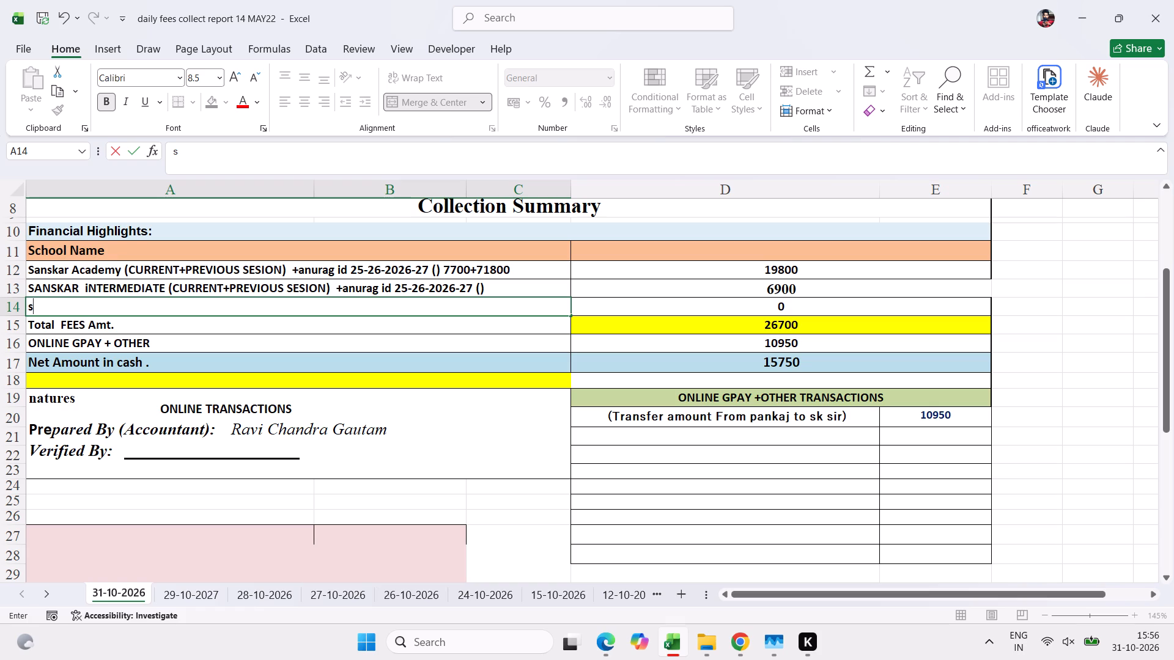
pyautogui.write('ch')
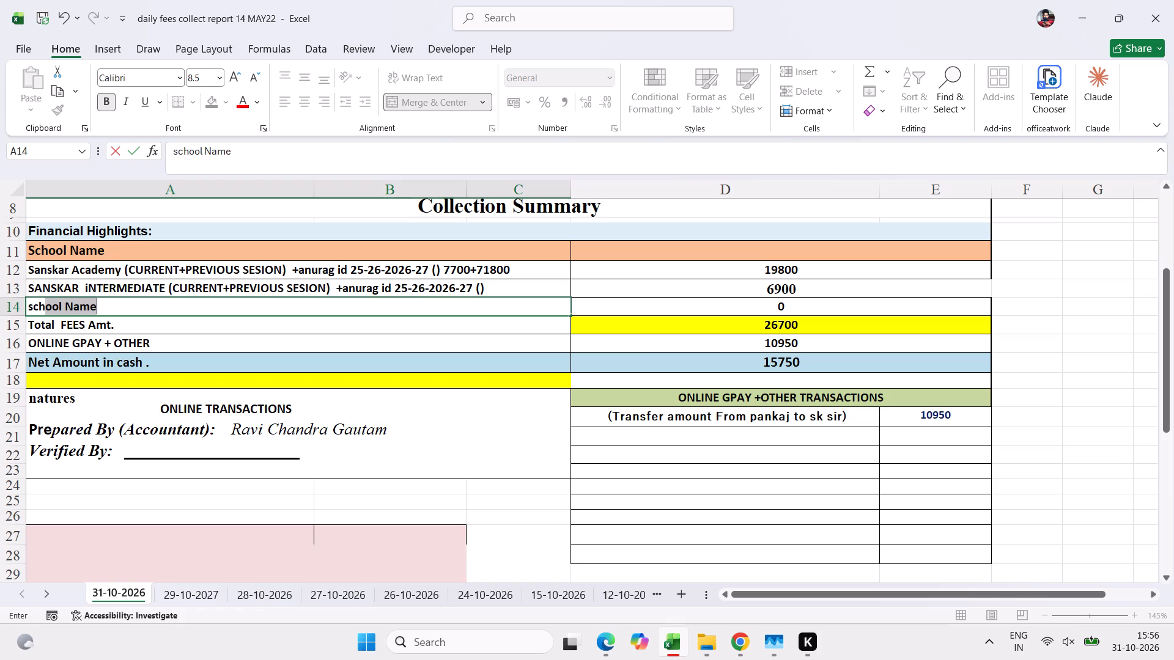
pyautogui.write('olo')
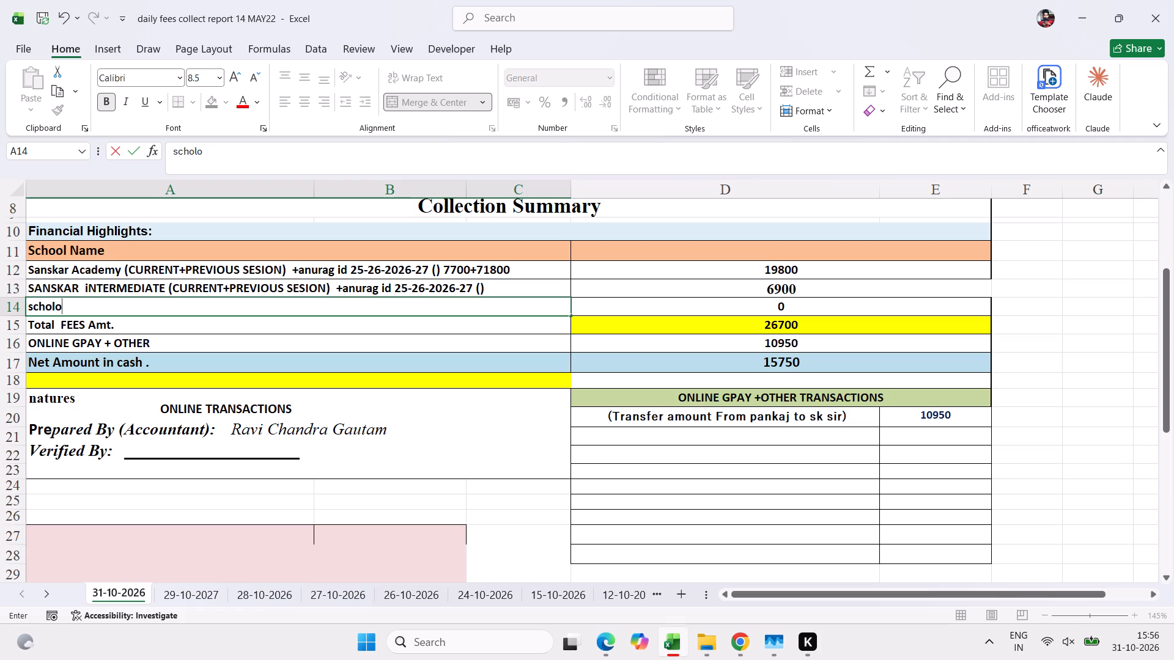
pyautogui.write('rship')
pyautogui.press('Tab')
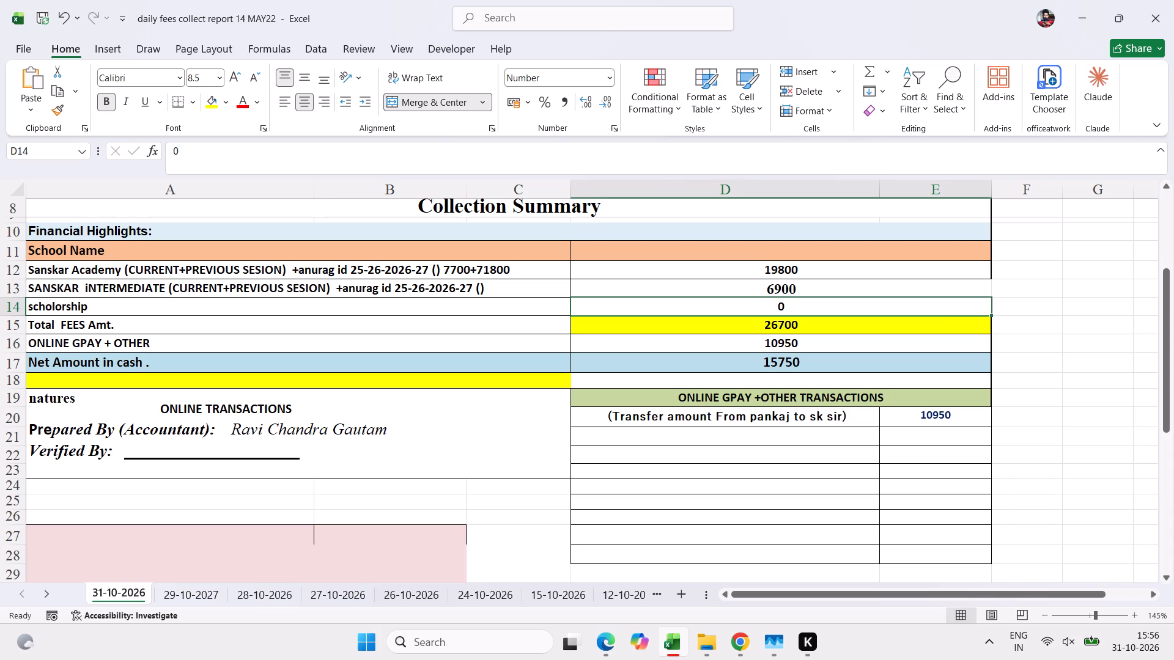
pyautogui.write('100')
pyautogui.press('Return')
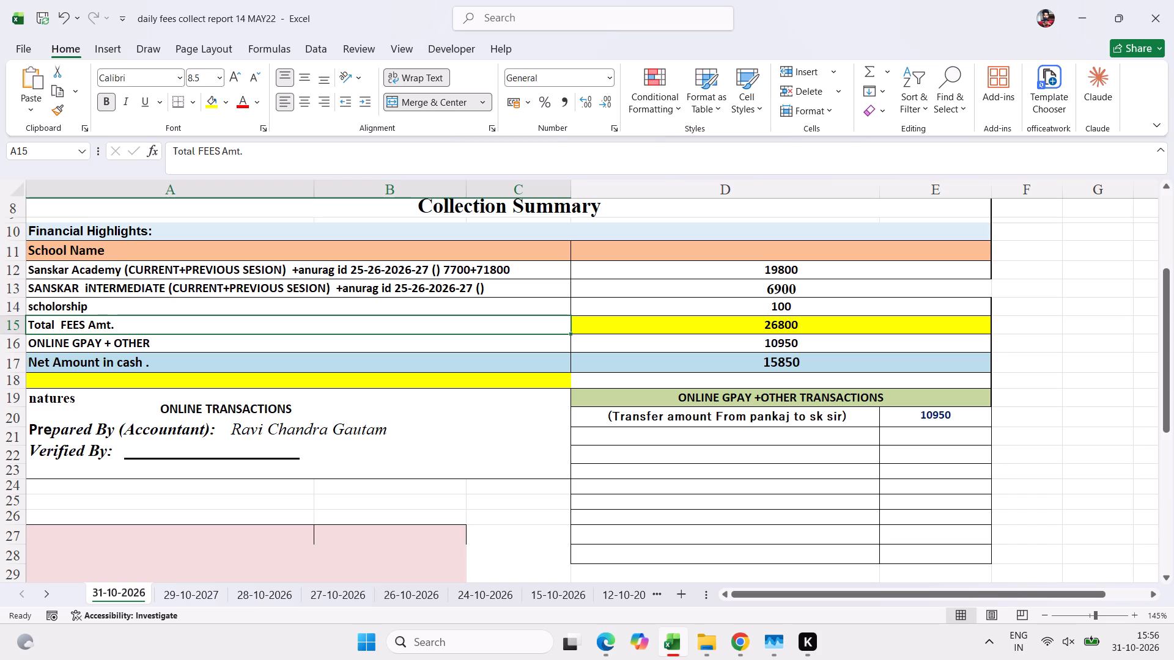
# Set the transfer amount in the first row of the online transactions table to 7000.
pyautogui.scroll(-1, 906, 535)
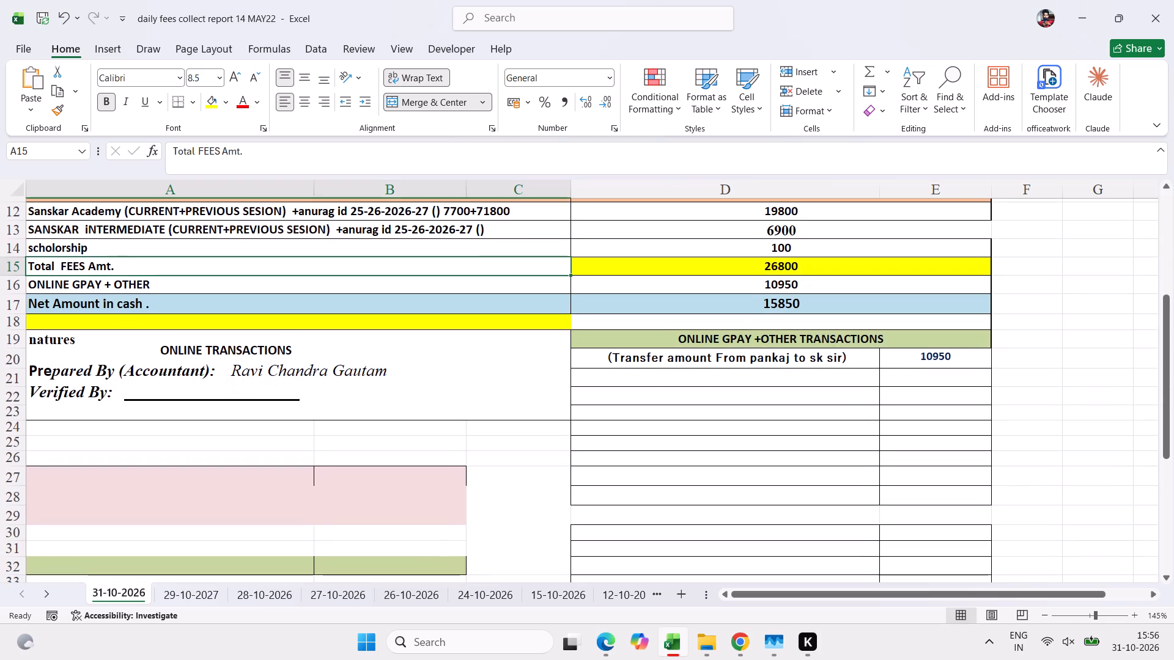
pyautogui.click(910, 364)
pyautogui.press('BackSpace')
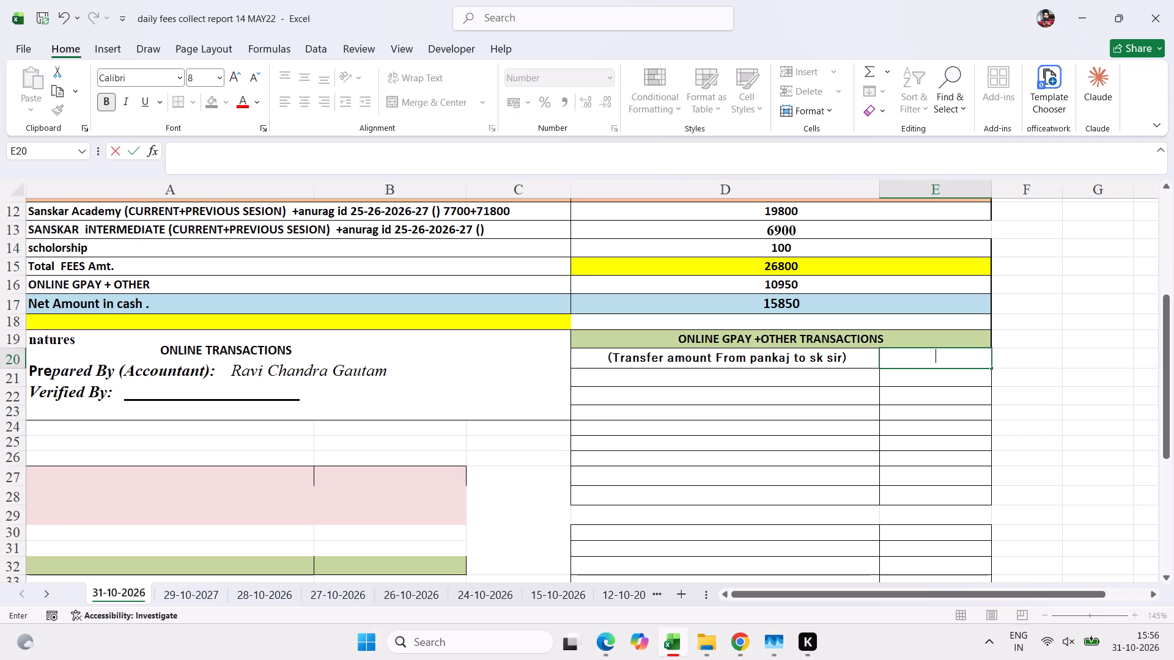
pyautogui.write('700')
pyautogui.press('0')
pyautogui.press('Return')
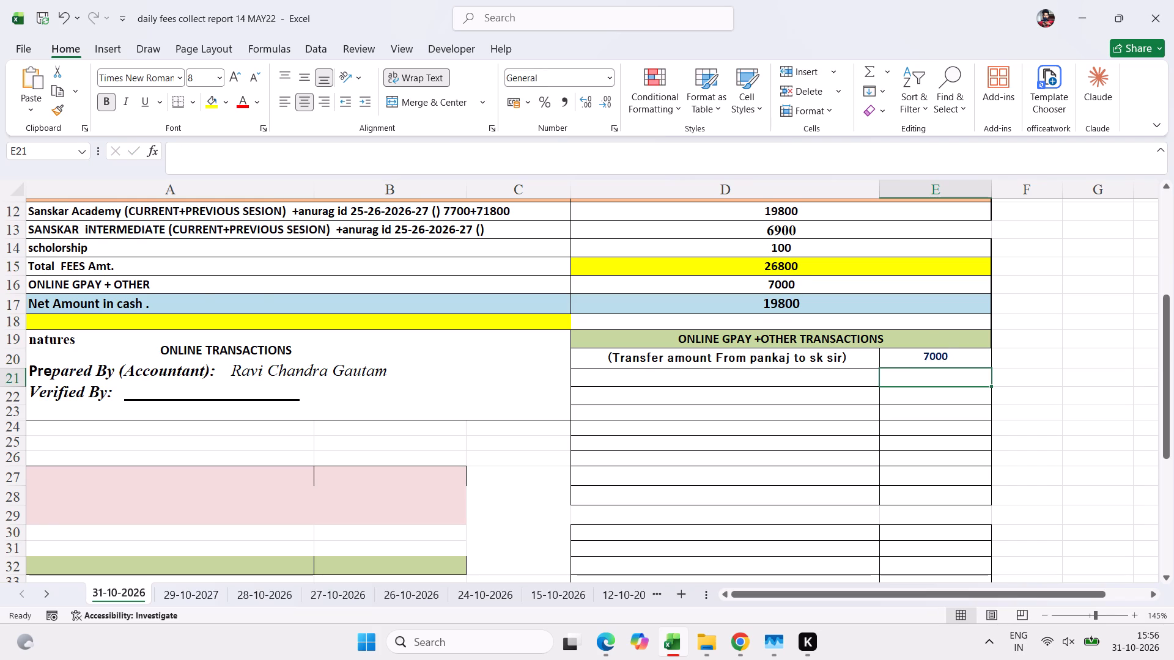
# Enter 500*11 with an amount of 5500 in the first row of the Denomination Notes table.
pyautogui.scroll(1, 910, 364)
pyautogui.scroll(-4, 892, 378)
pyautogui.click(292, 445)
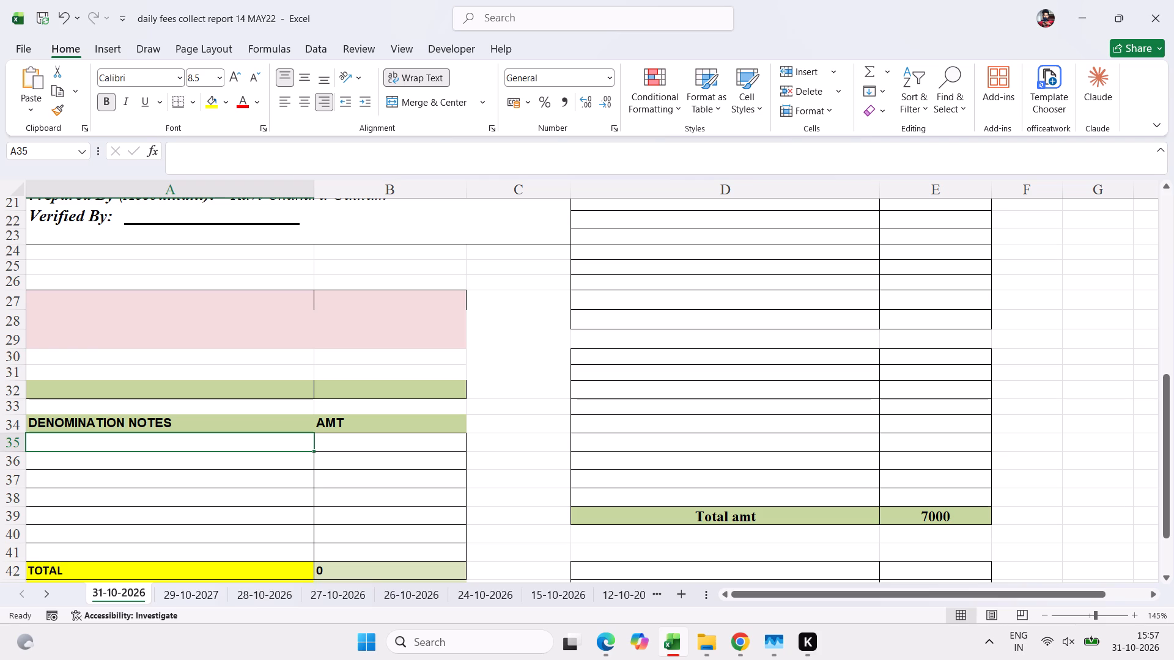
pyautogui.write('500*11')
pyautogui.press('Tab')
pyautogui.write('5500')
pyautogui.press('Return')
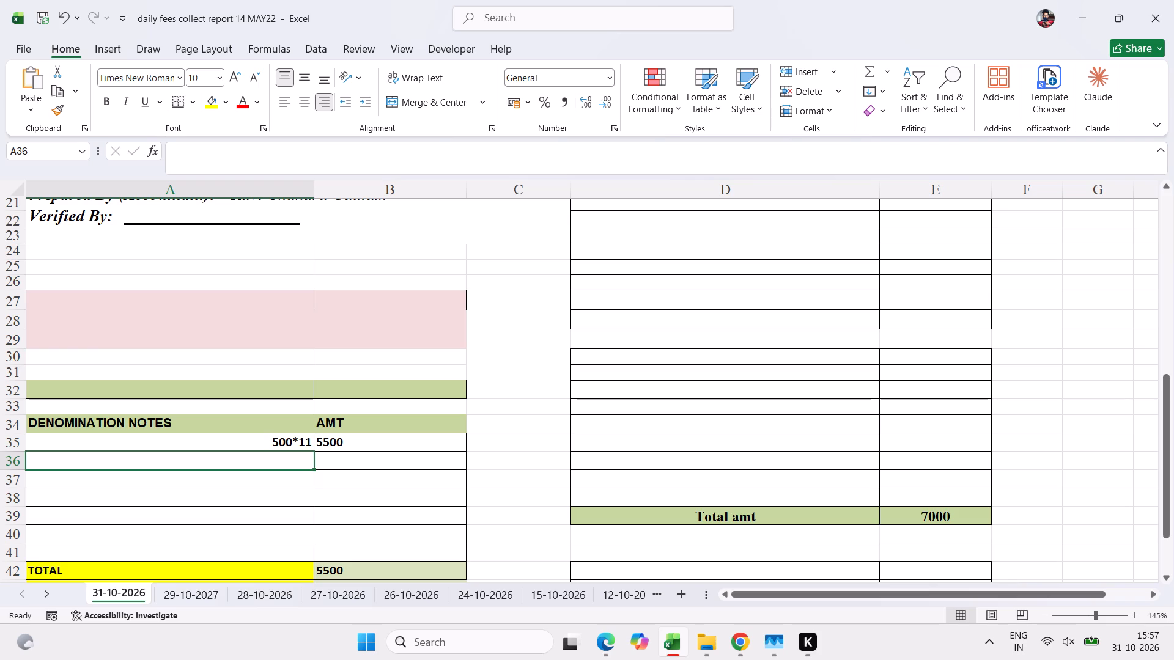
# Set the first Denomination Notes row to 500*15 with an amount of 7500.
pyautogui.doubleClick(303, 435)
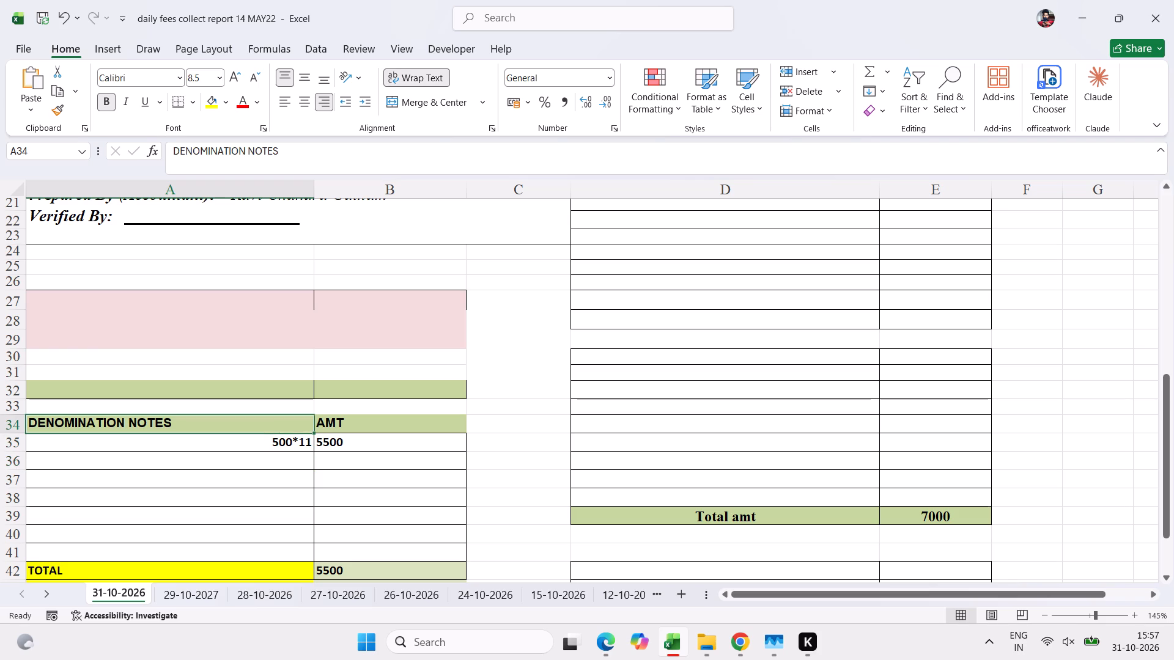
pyautogui.doubleClick(303, 445)
pyautogui.press('Right')
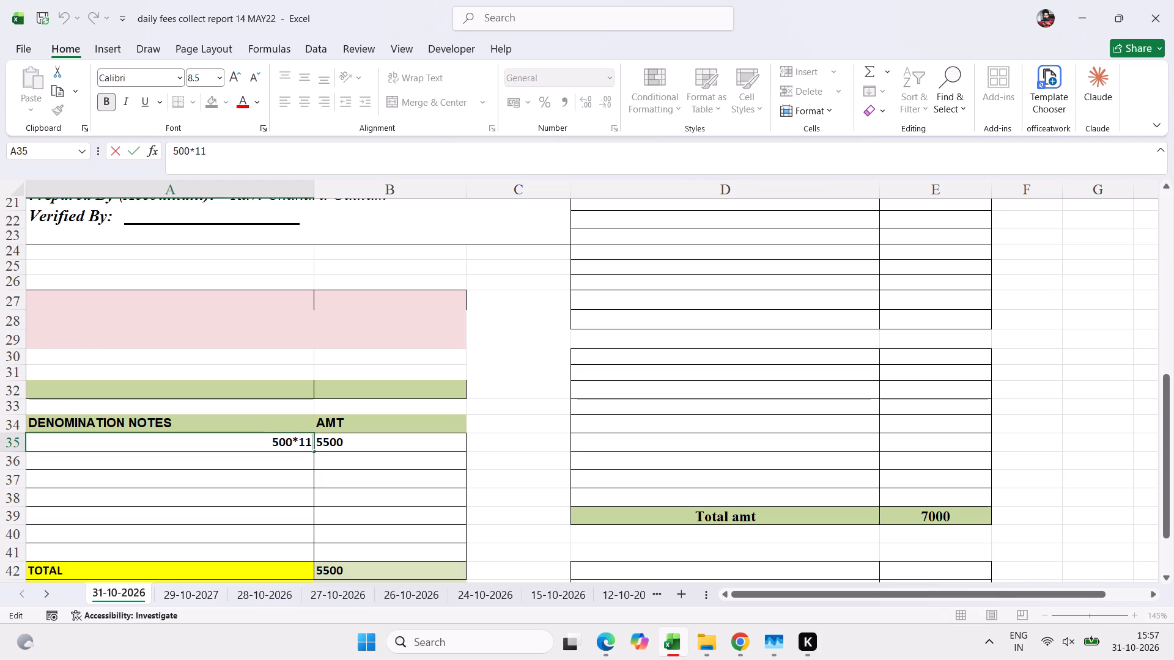
pyautogui.press('BackSpace')
pyautogui.press('5')
pyautogui.press('Tab')
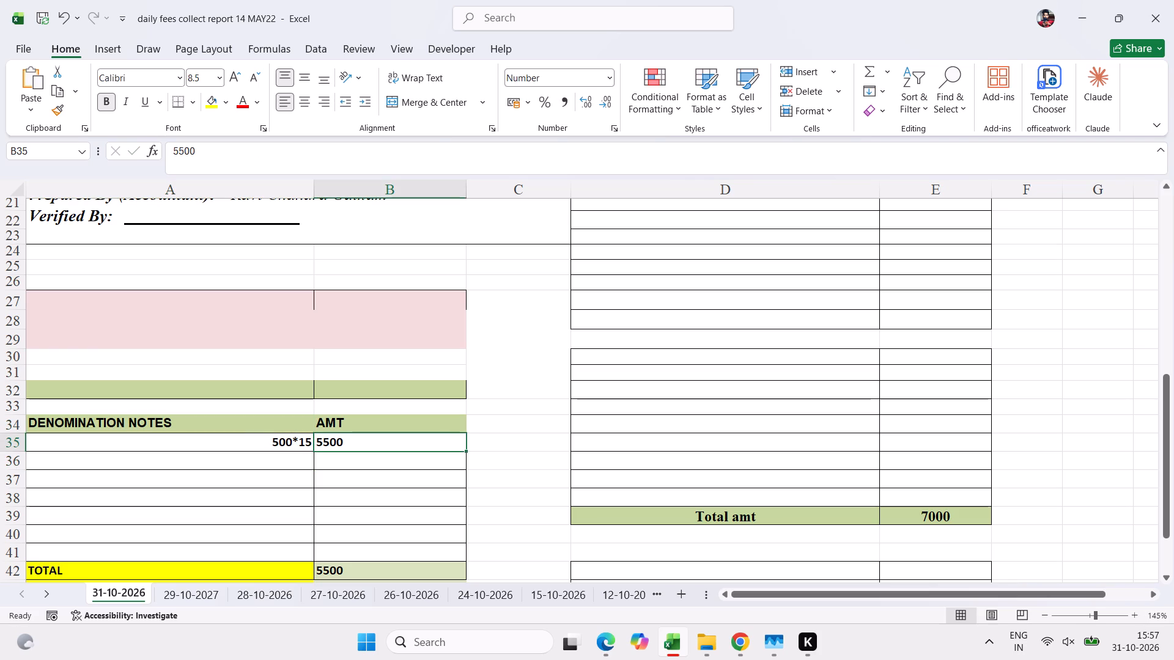
pyautogui.write('7500')
pyautogui.press('Return')
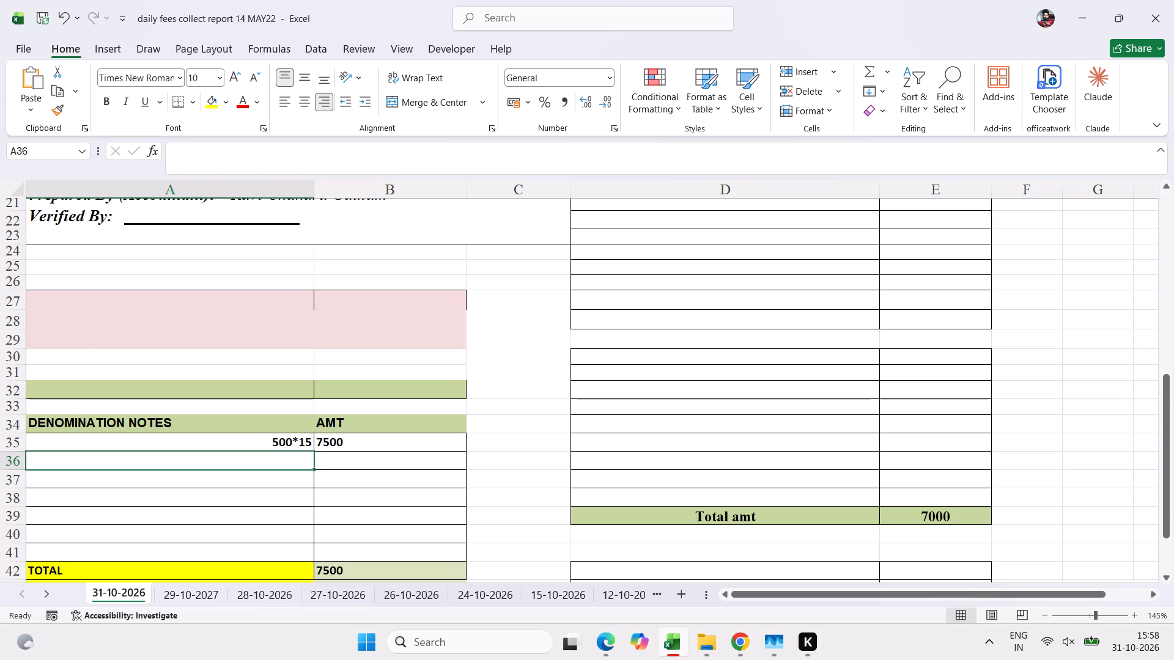
# Leave the second denomination row blank and enter 100*17 with an amount of 1700 in the third row.
pyautogui.press('Return')
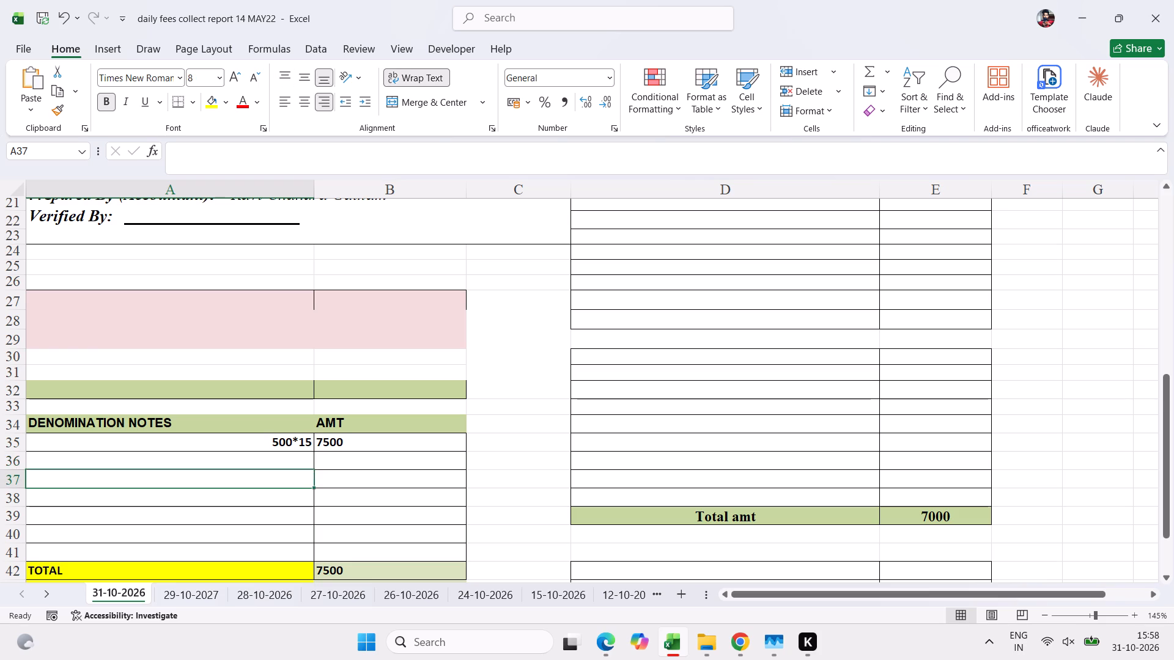
pyautogui.write('100')
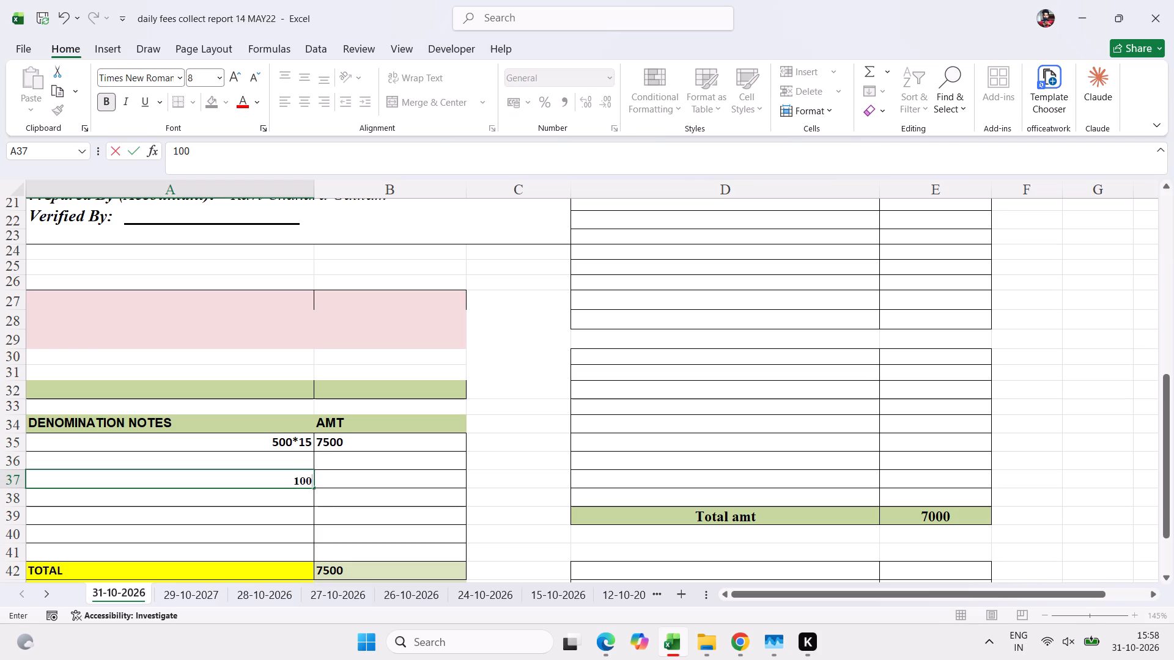
pyautogui.write('*17')
pyautogui.press('Tab')
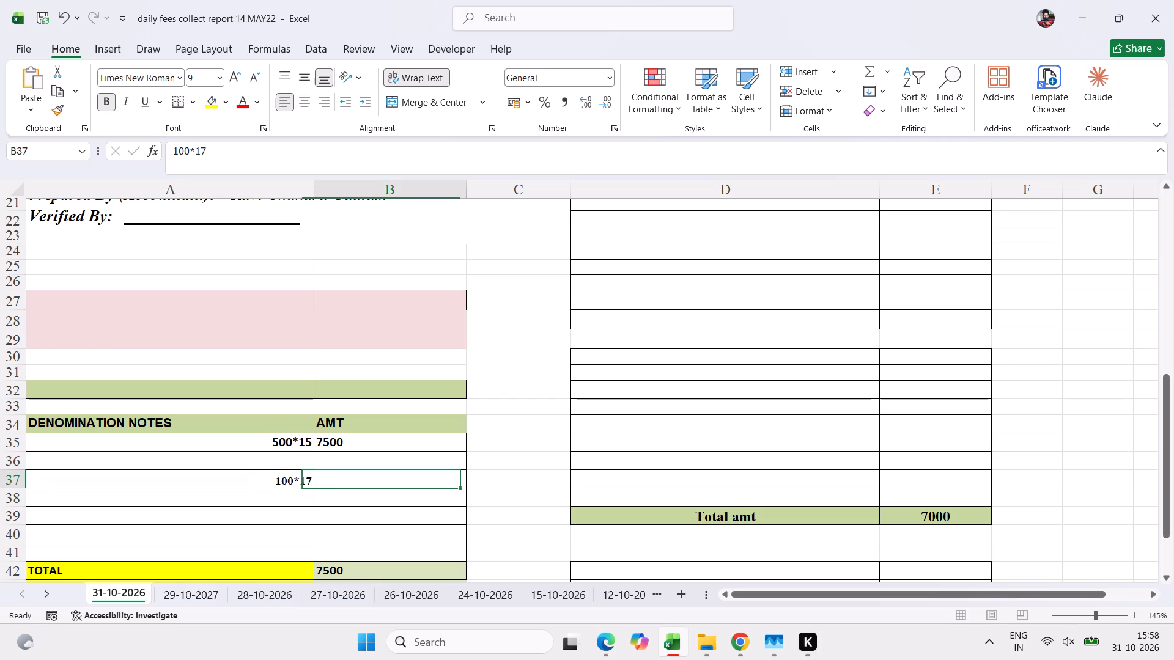
pyautogui.write('1700')
pyautogui.press('Up')
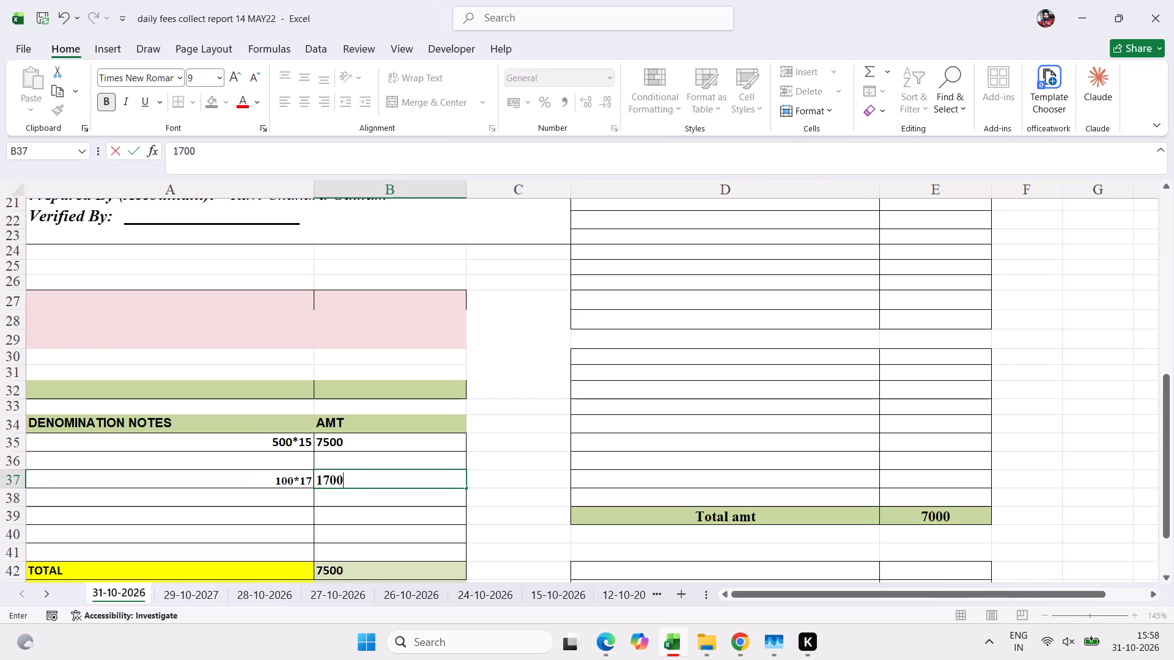
pyautogui.press('Left')
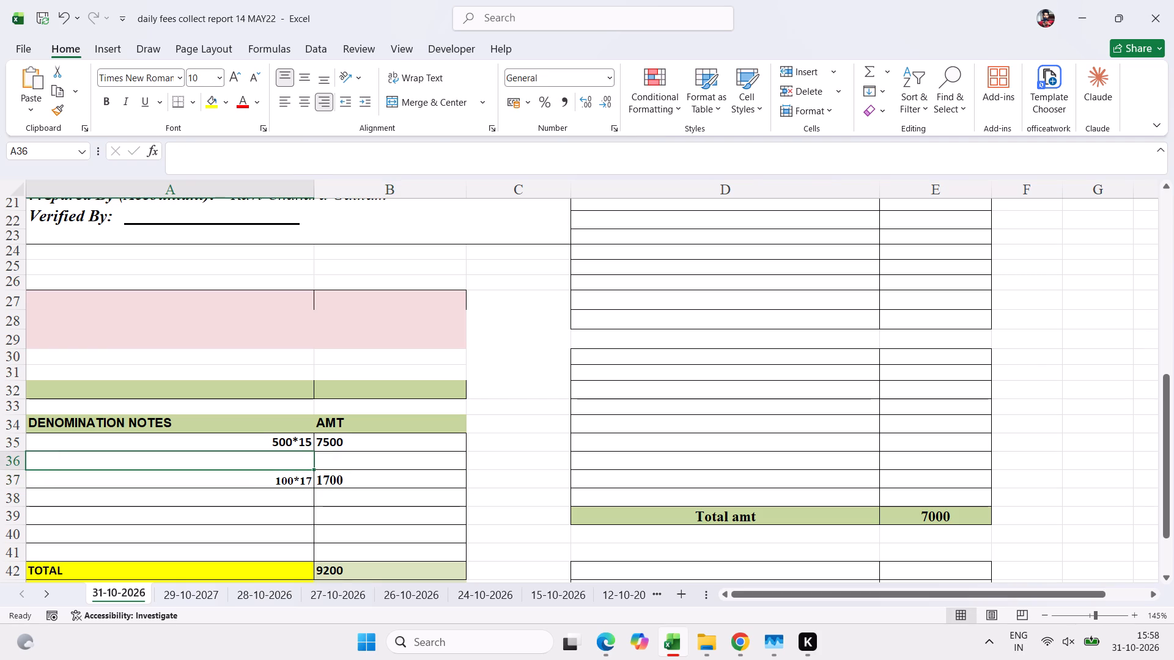
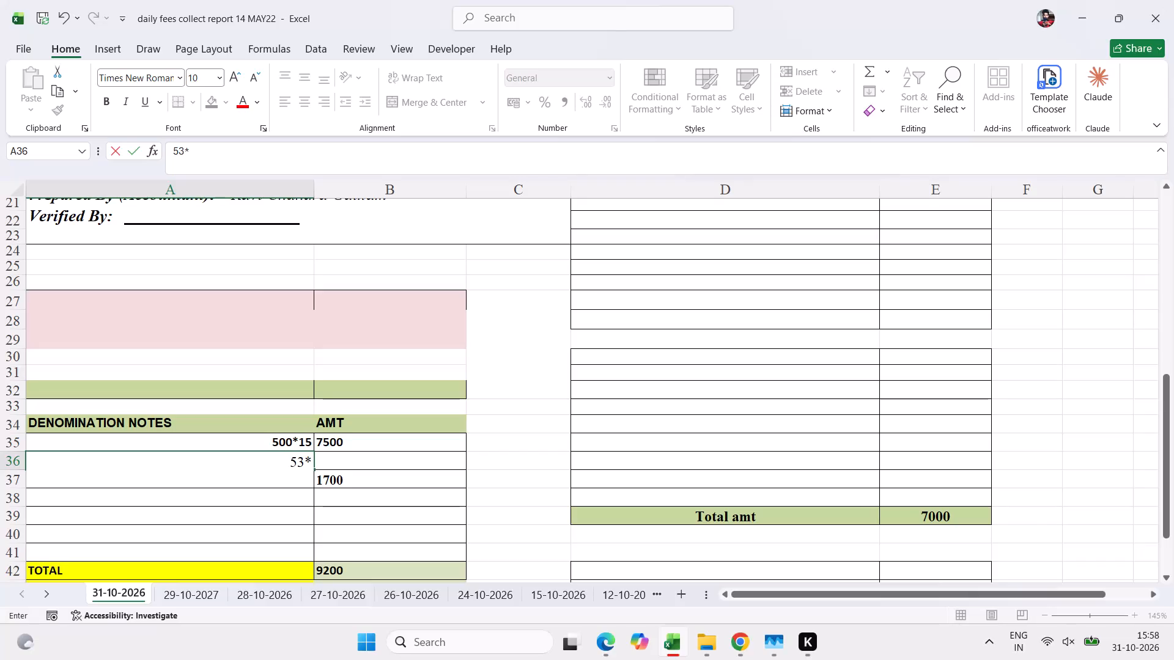
# Enter 53*200 with an amount of 10600 in the second row of the Denomination Notes table.
pyautogui.write('200')
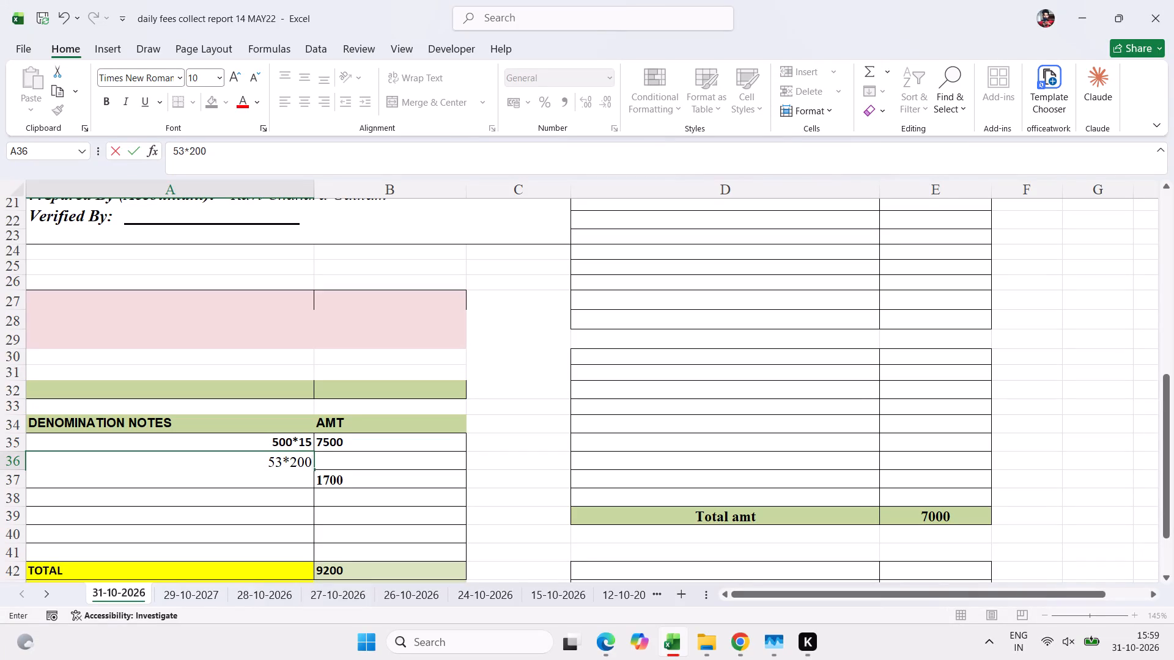
pyautogui.press('Tab')
pyautogui.press('Right')
pyautogui.press('Up')
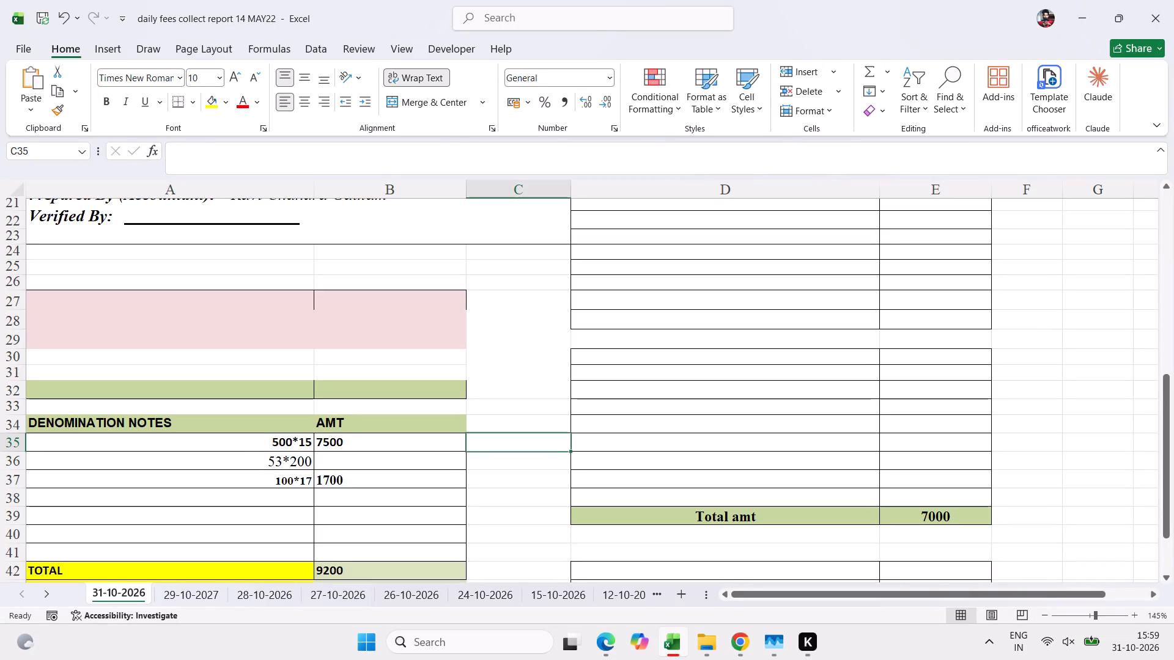
pyautogui.press('Left')
pyautogui.press('Down')
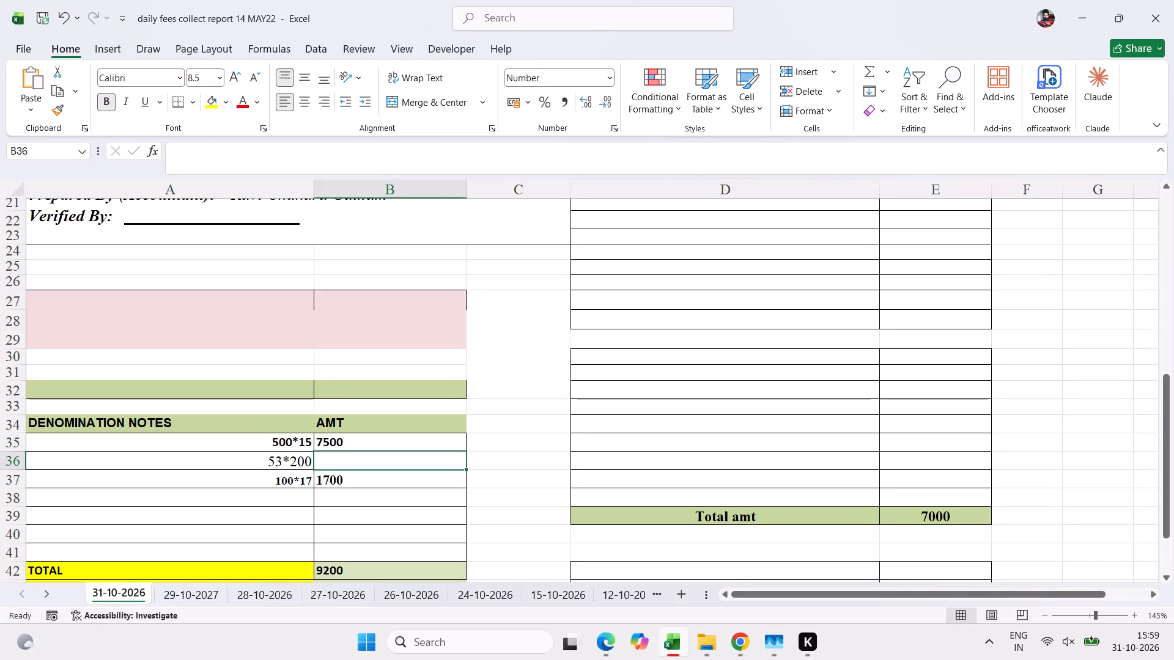
pyautogui.write('10600')
pyautogui.press('Return')
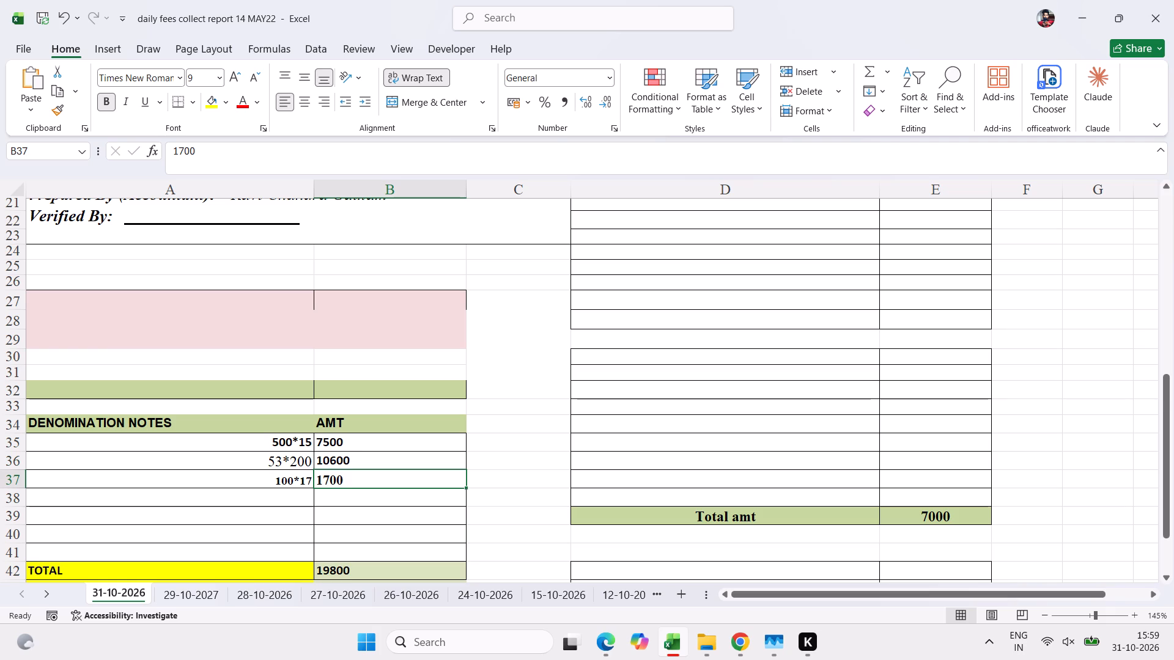
# Compare the denomination total with the net cash amount and check the entries in the Collection Summary.
pyautogui.scroll(3, 383, 462)
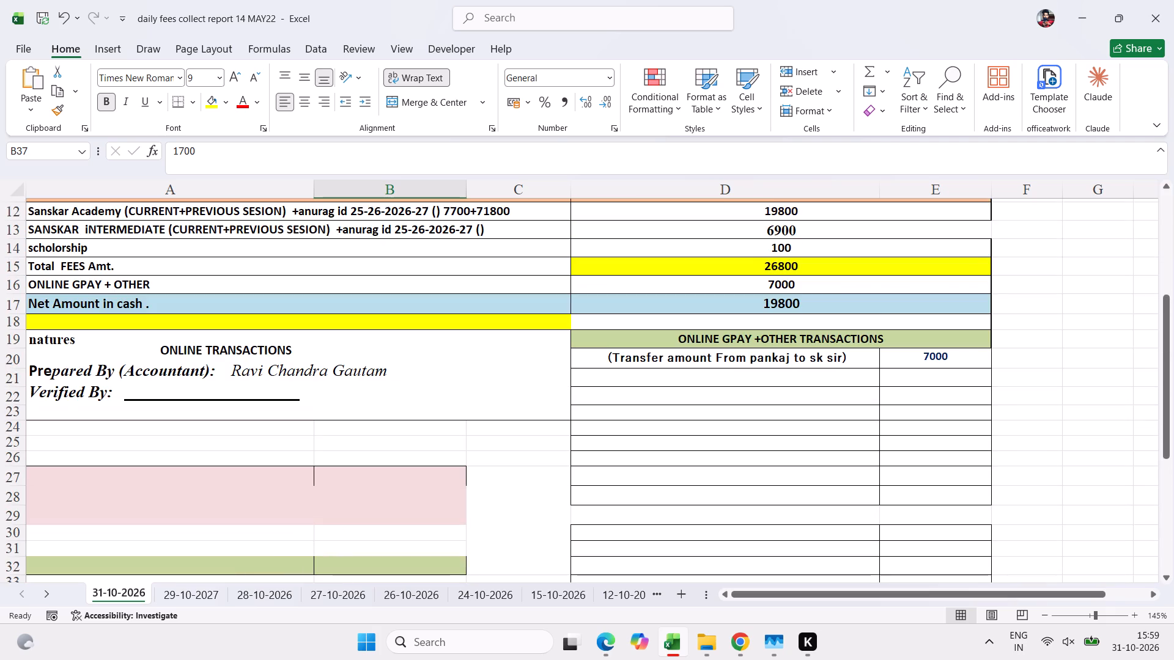
pyautogui.scroll(-2, 383, 462)
pyautogui.scroll(1, 383, 462)
pyautogui.scroll(-2, 383, 462)
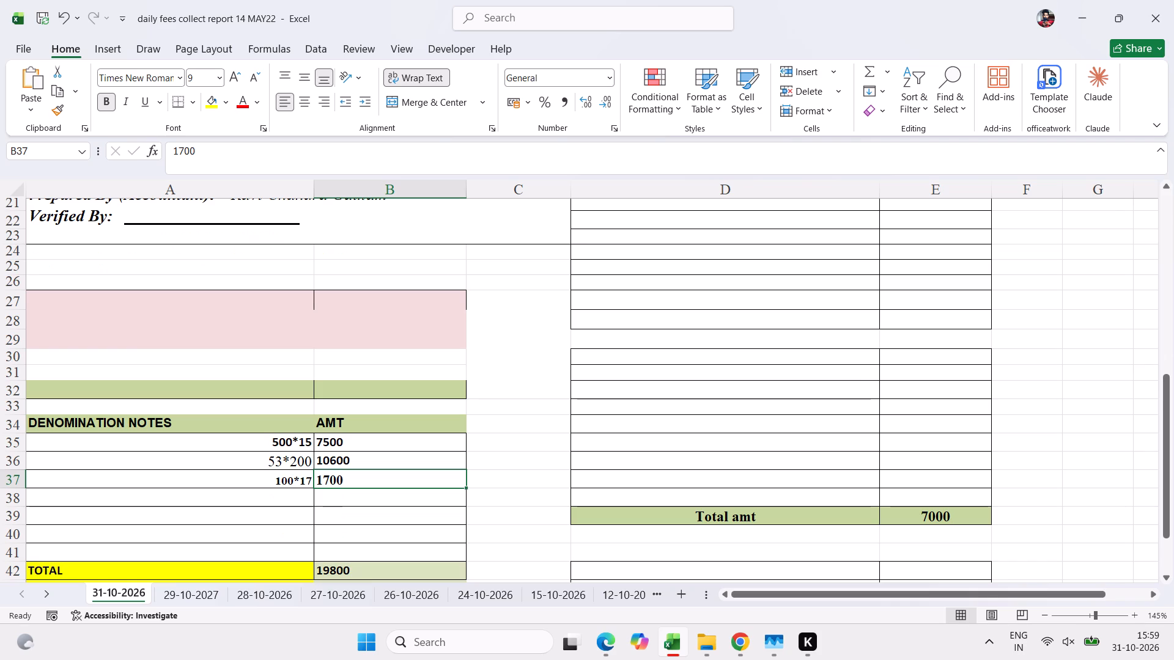
pyautogui.scroll(4, 384, 468)
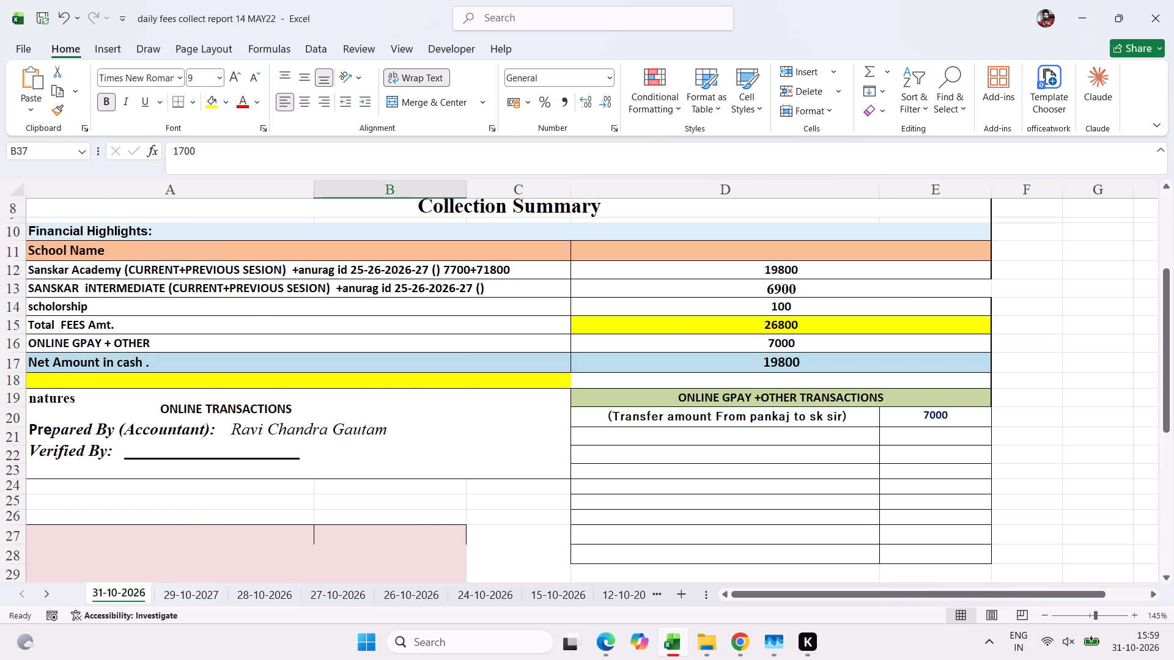
pyautogui.scroll(1, 374, 464)
pyautogui.scroll(-1, 374, 464)
pyautogui.scroll(2, 374, 464)
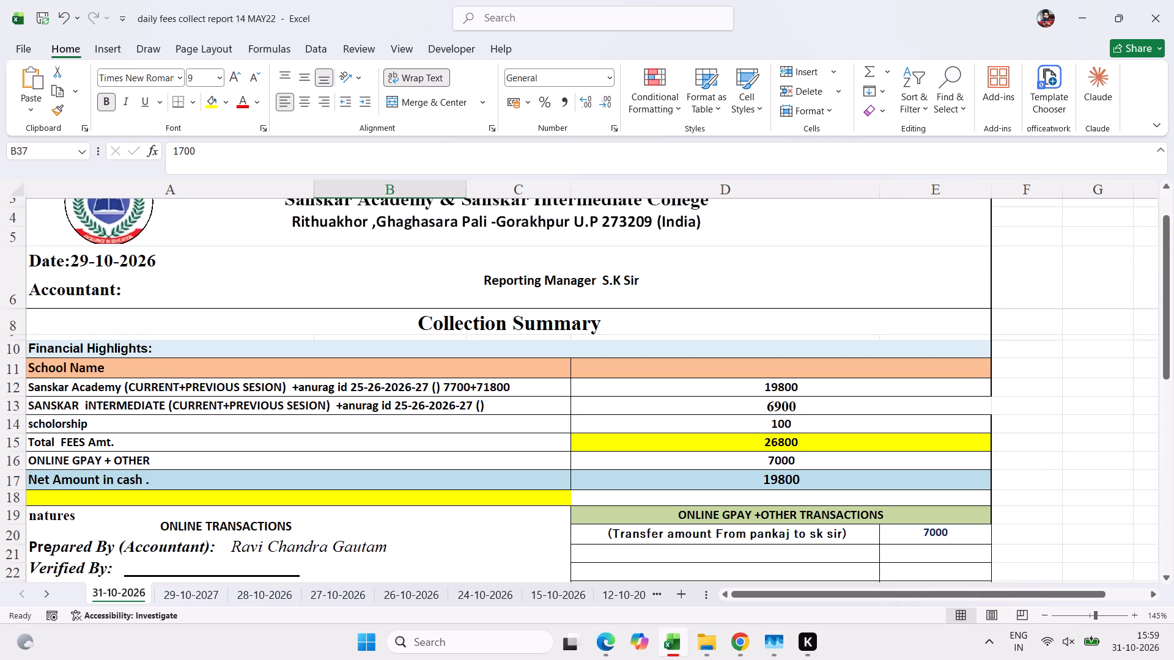
# Change the date in the report header to 31-10-2026.
pyautogui.doubleClick(81, 260)
pyautogui.press('Right')
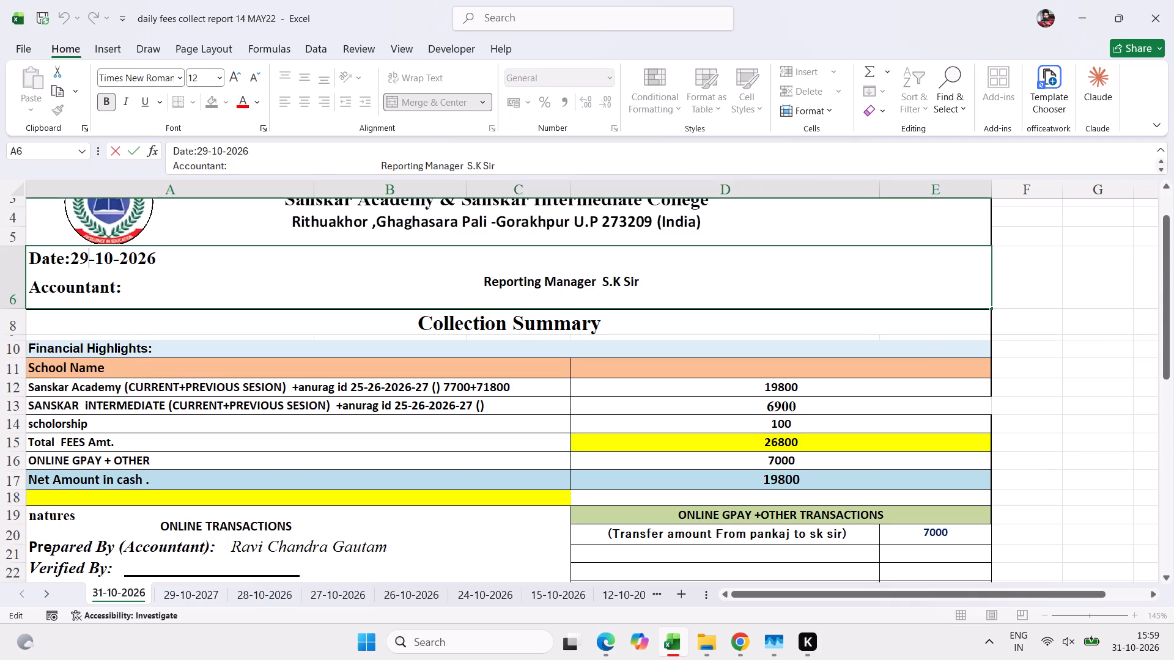
pyautogui.press('BackSpace')
pyautogui.press('BackSpace')
pyautogui.write('31')
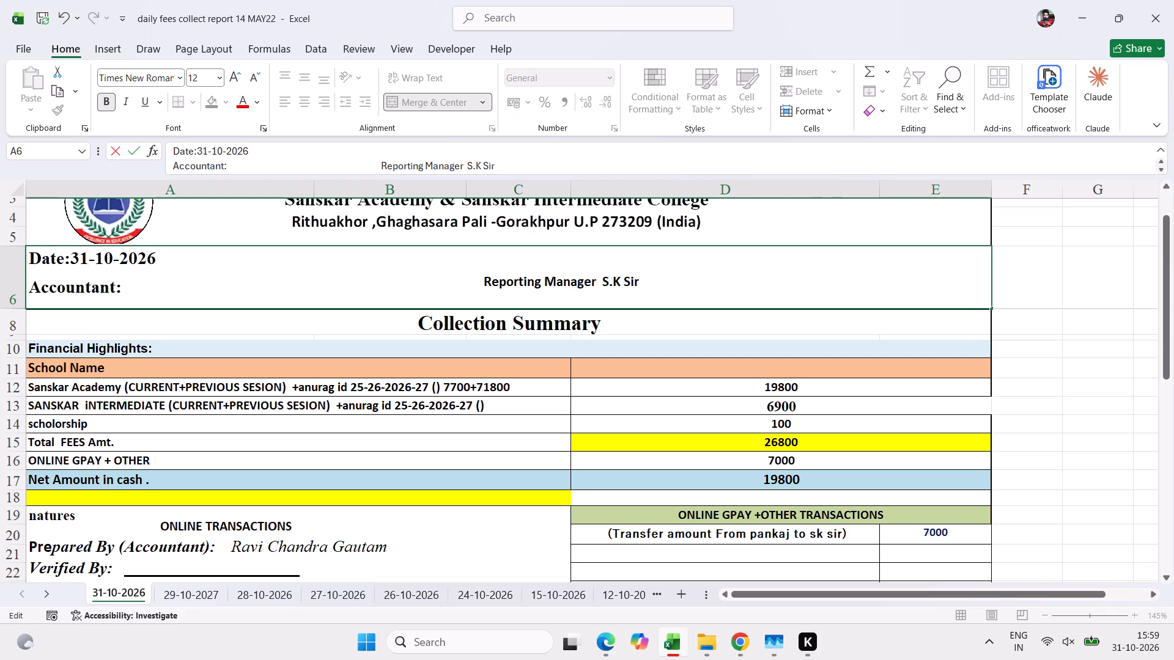
pyautogui.press('Return')
# Save the daily fees collection workbook.
pyautogui.hotkey('ctrl', 's')
pyautogui.hotkey('ctrl', 's')
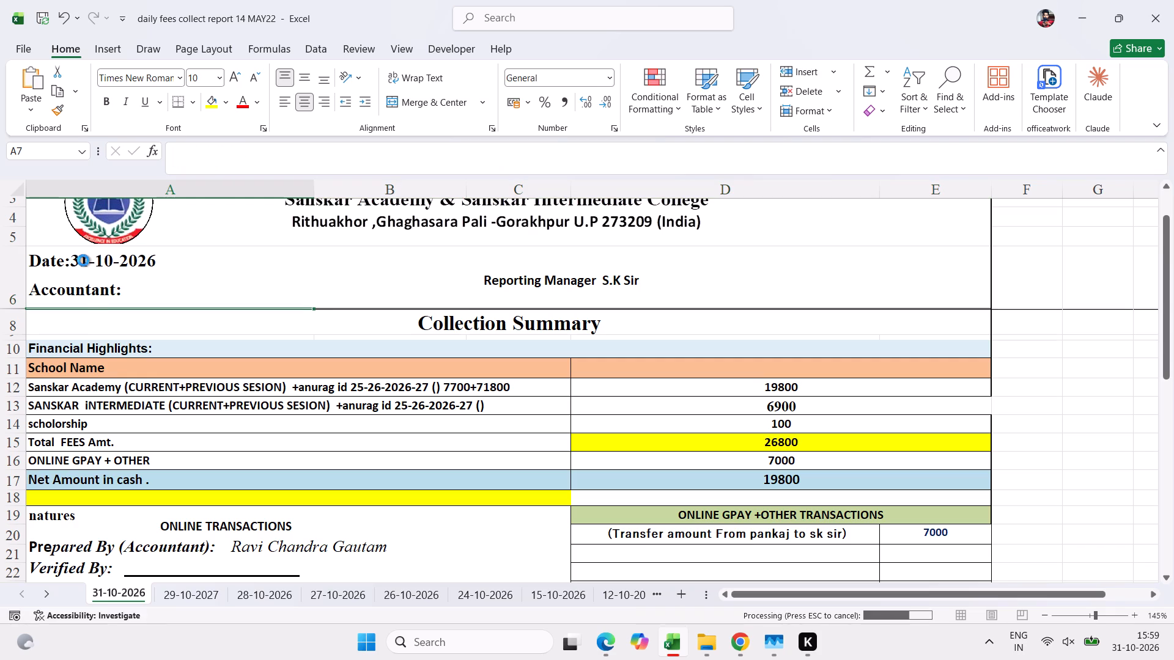
# Print one copy of the 31-10-2026 sheet on the EPSON M1050 Series printer.
pyautogui.scroll(-4, 175, 405)
pyautogui.scroll(1, 240, 450)
pyautogui.scroll(-4, 240, 450)
pyautogui.click(245, 453)
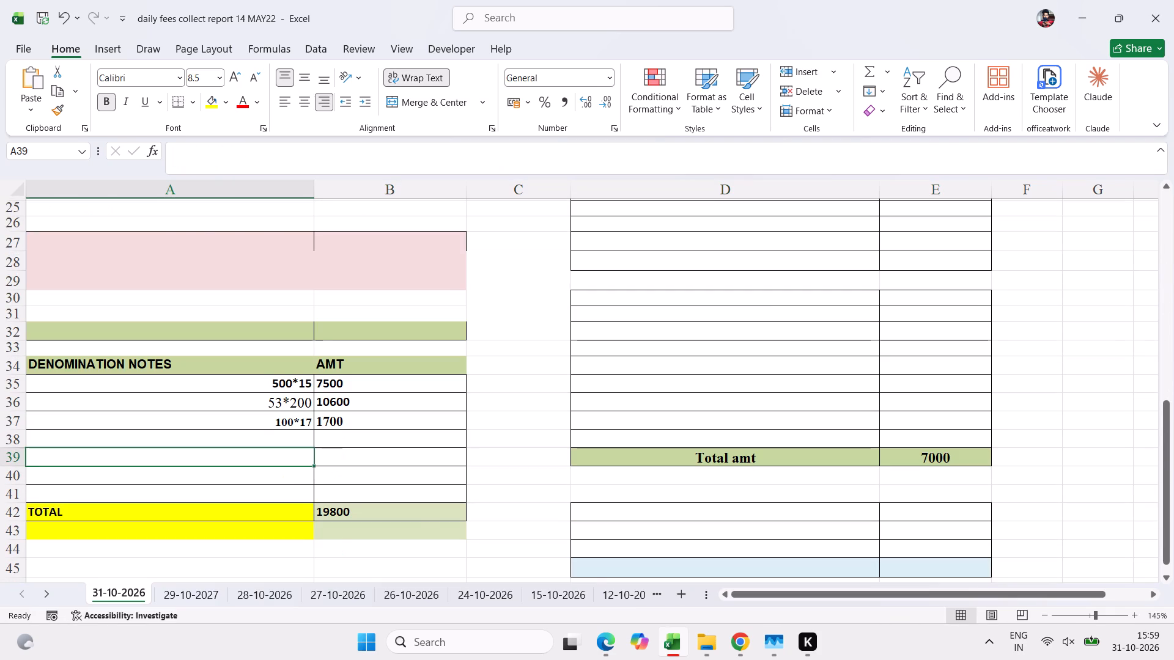
pyautogui.scroll(4, 245, 453)
pyautogui.hotkey('ctrl', 'p')
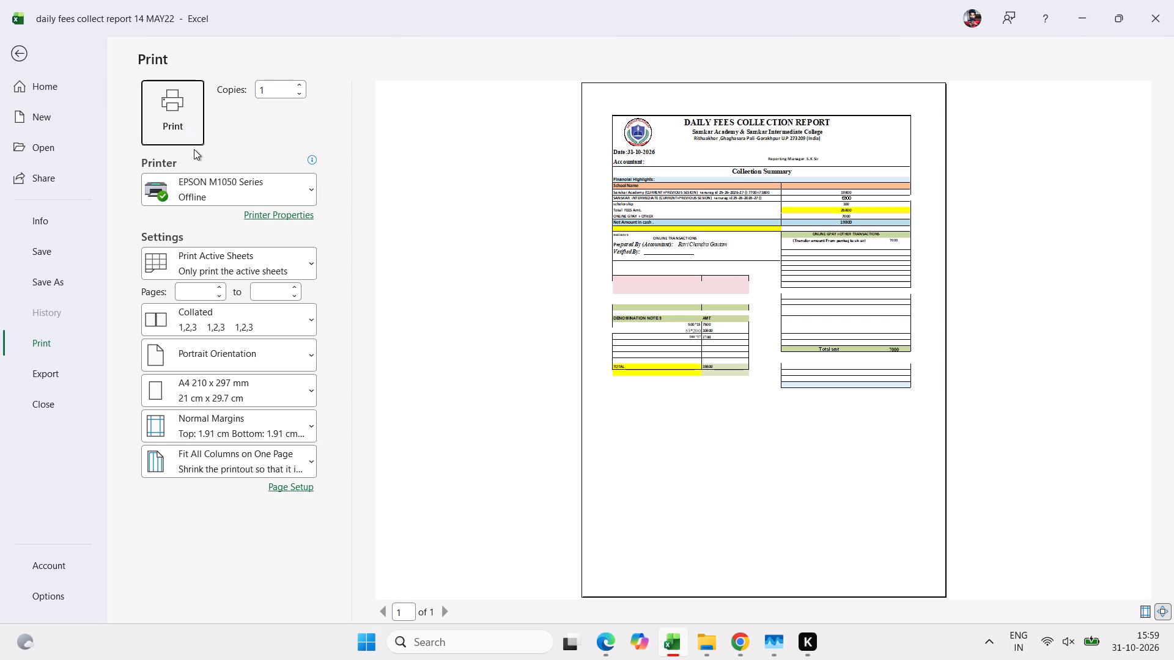
pyautogui.click(198, 189)
pyautogui.click(198, 189)
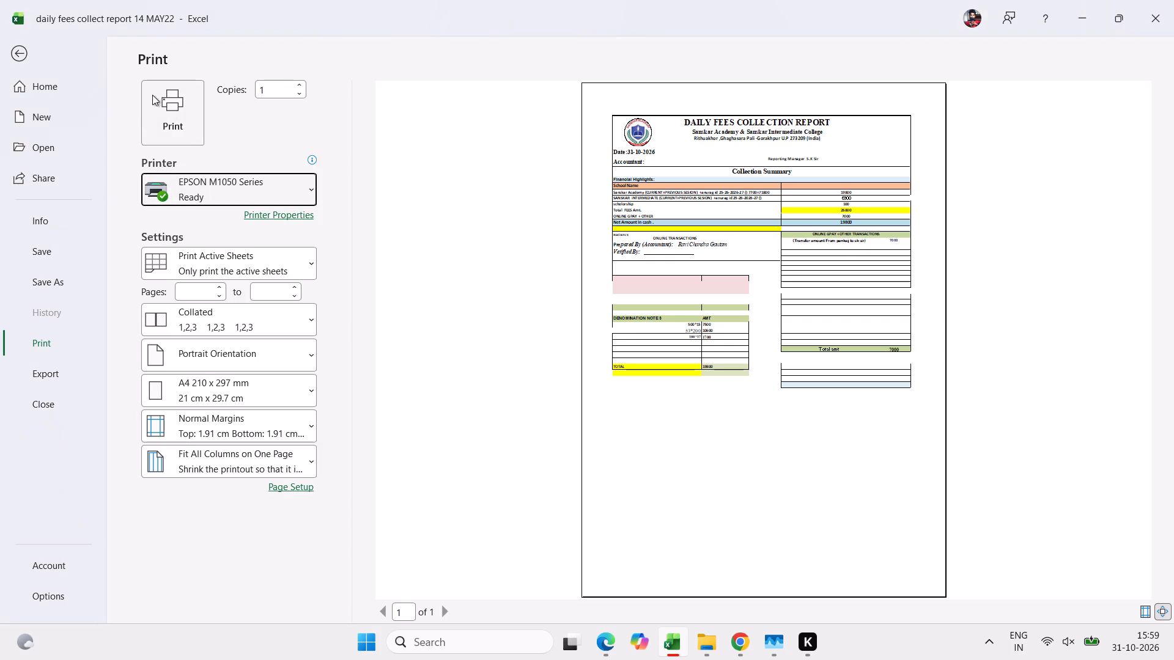
pyautogui.click(171, 109)
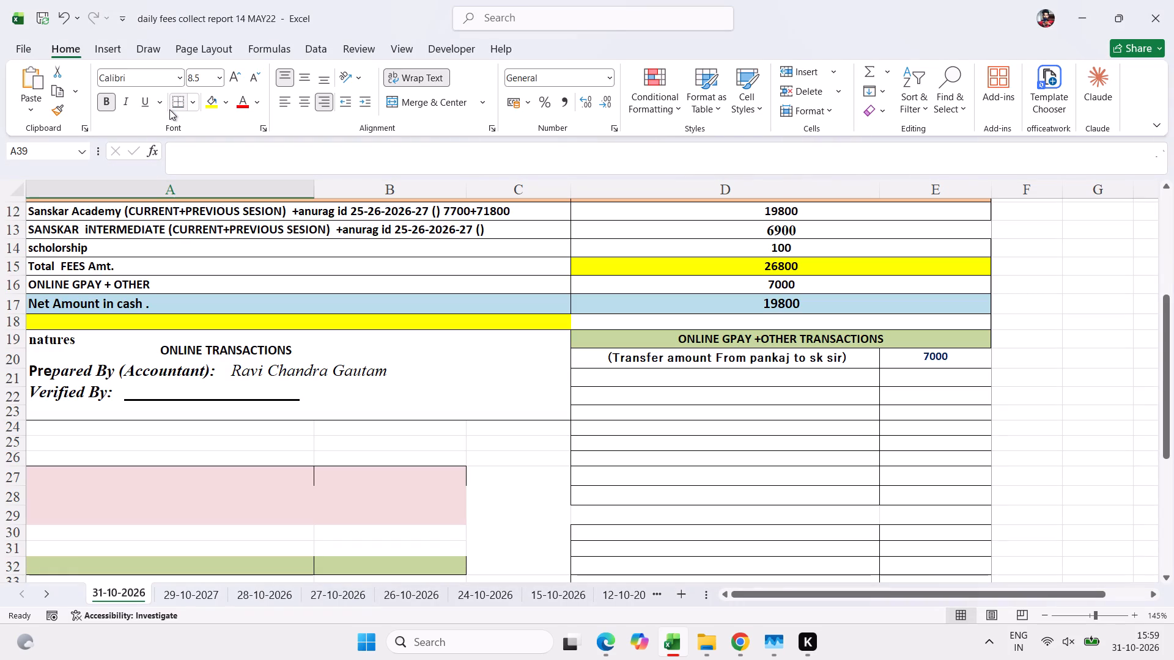
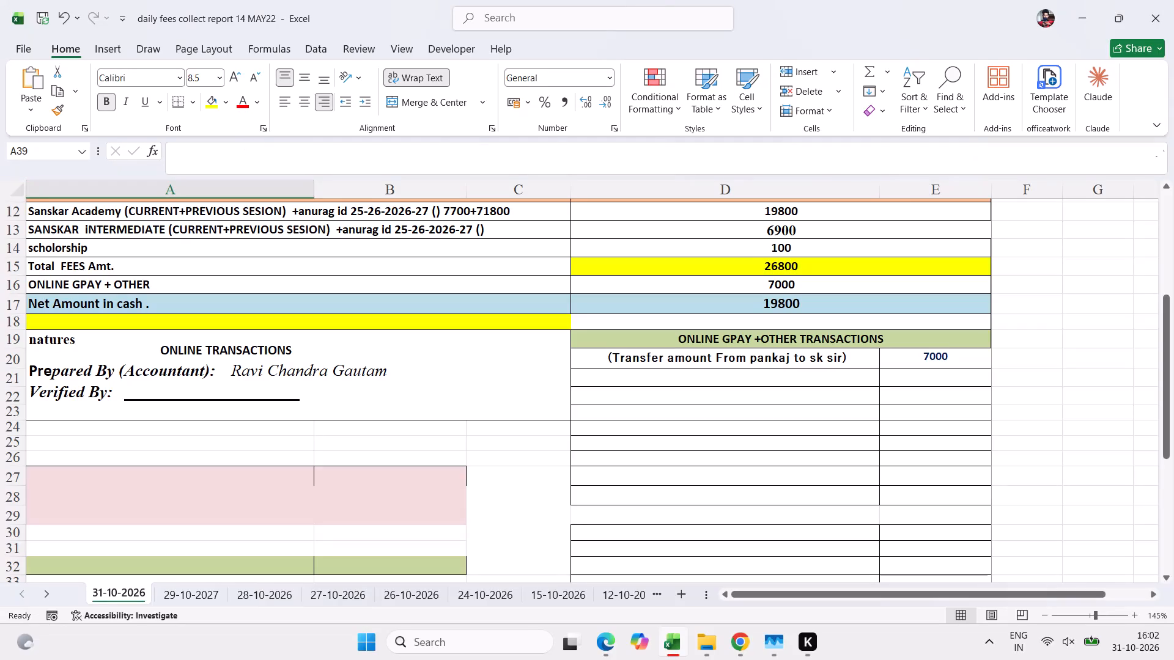
# Save the daily fees collection workbook.
pyautogui.click(219, 313)
pyautogui.click(221, 282)
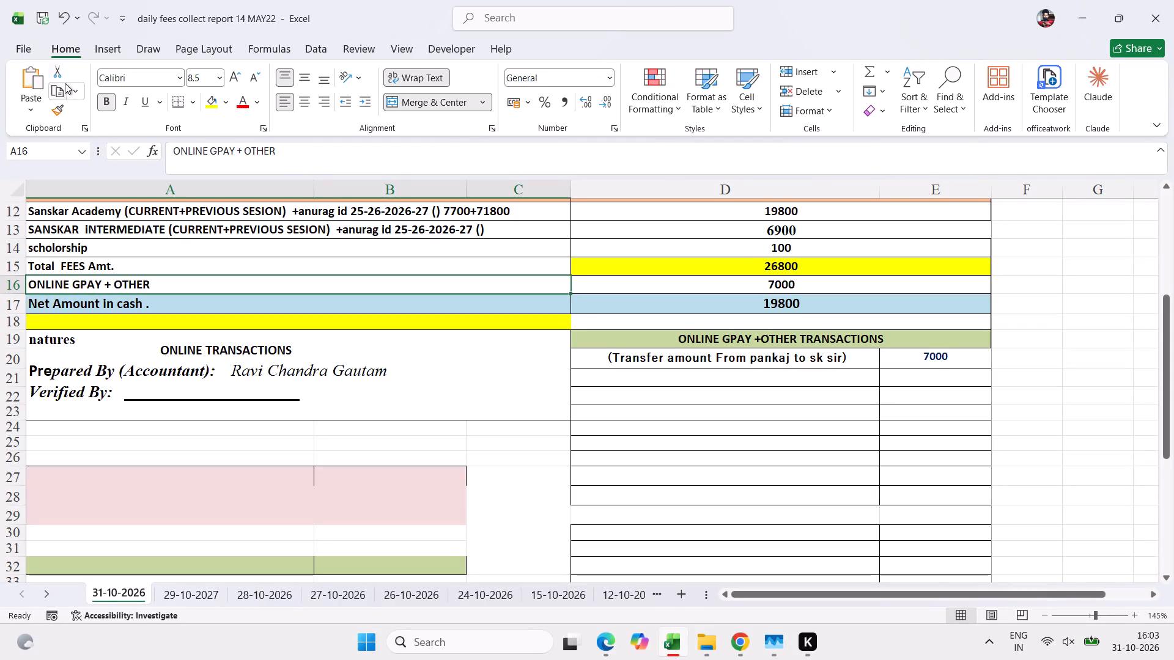
pyautogui.doubleClick(43, 24)
pyautogui.click(43, 24)
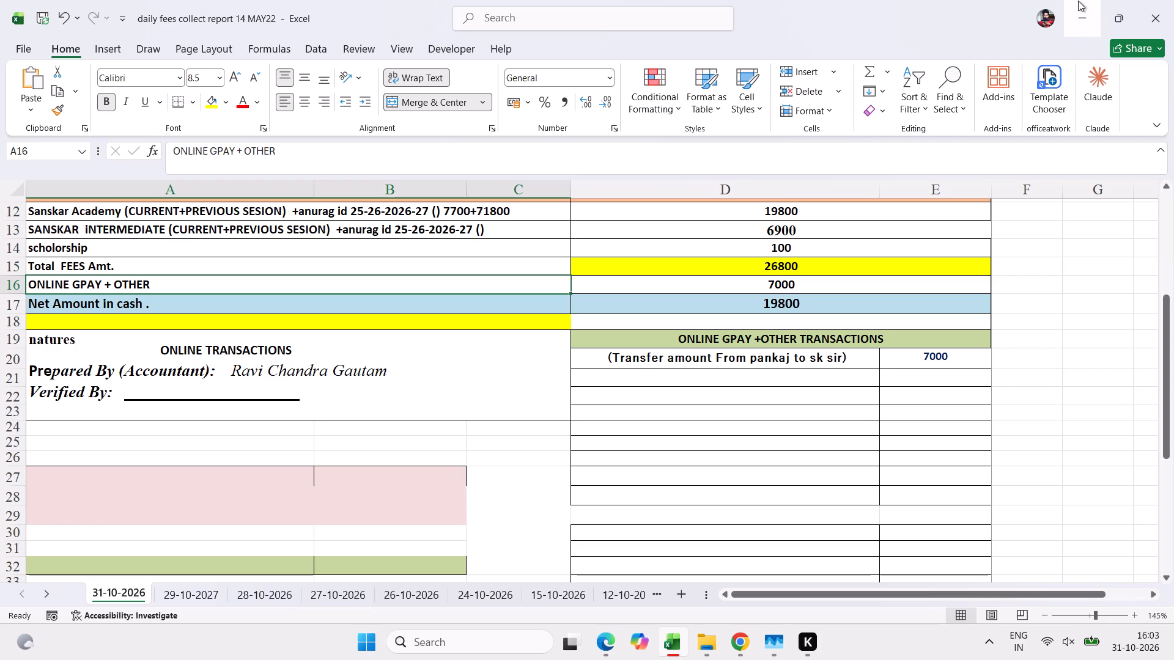
# Check the denomination notes and online transactions sections of the 31-10-2026 sheet and save the workbook again.
pyautogui.scroll(-6, 1173, 0)
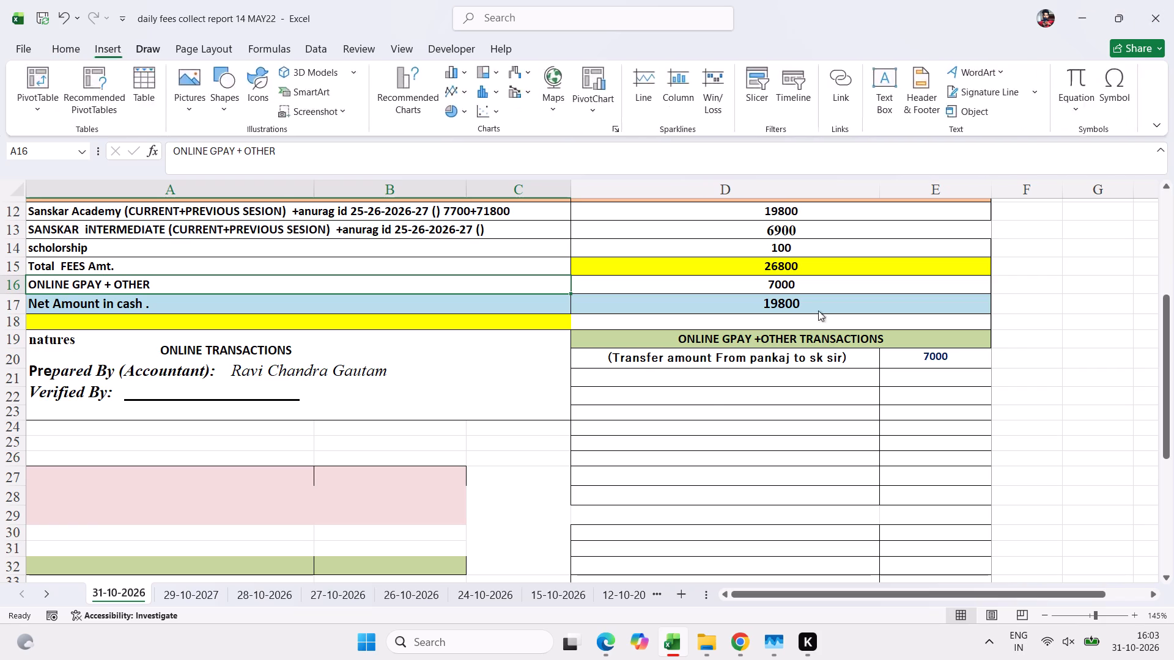
pyautogui.scroll(-3, 640, 483)
pyautogui.click(657, 427)
pyautogui.scroll(-3, 537, 358)
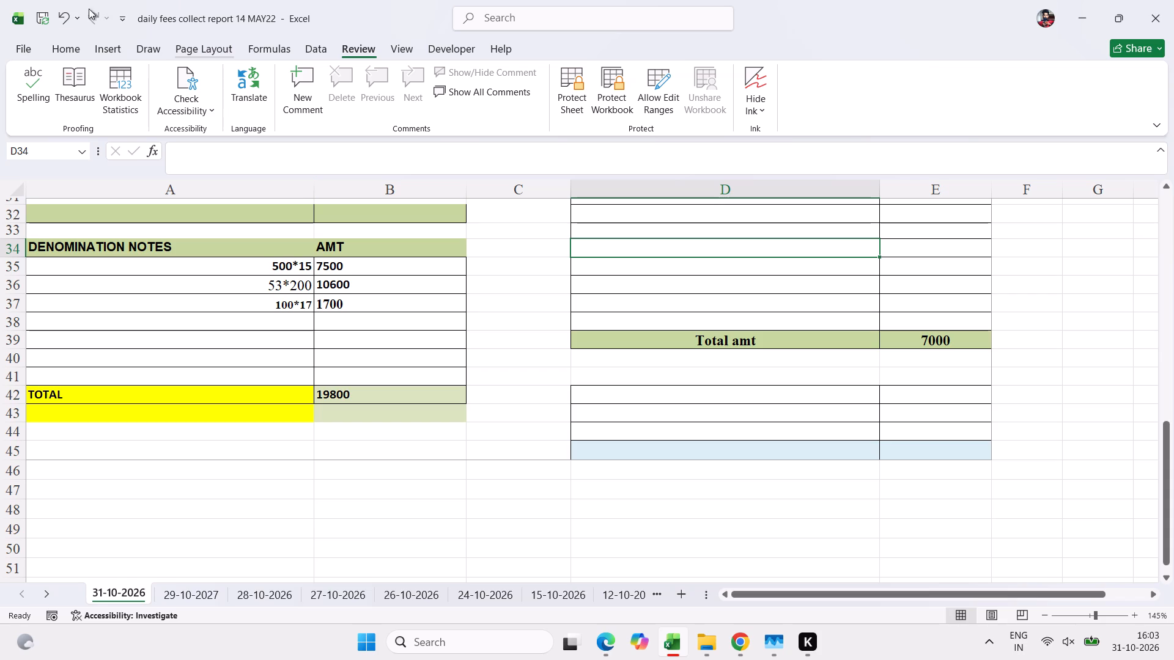
pyautogui.click(31, 12)
pyautogui.click(38, 15)
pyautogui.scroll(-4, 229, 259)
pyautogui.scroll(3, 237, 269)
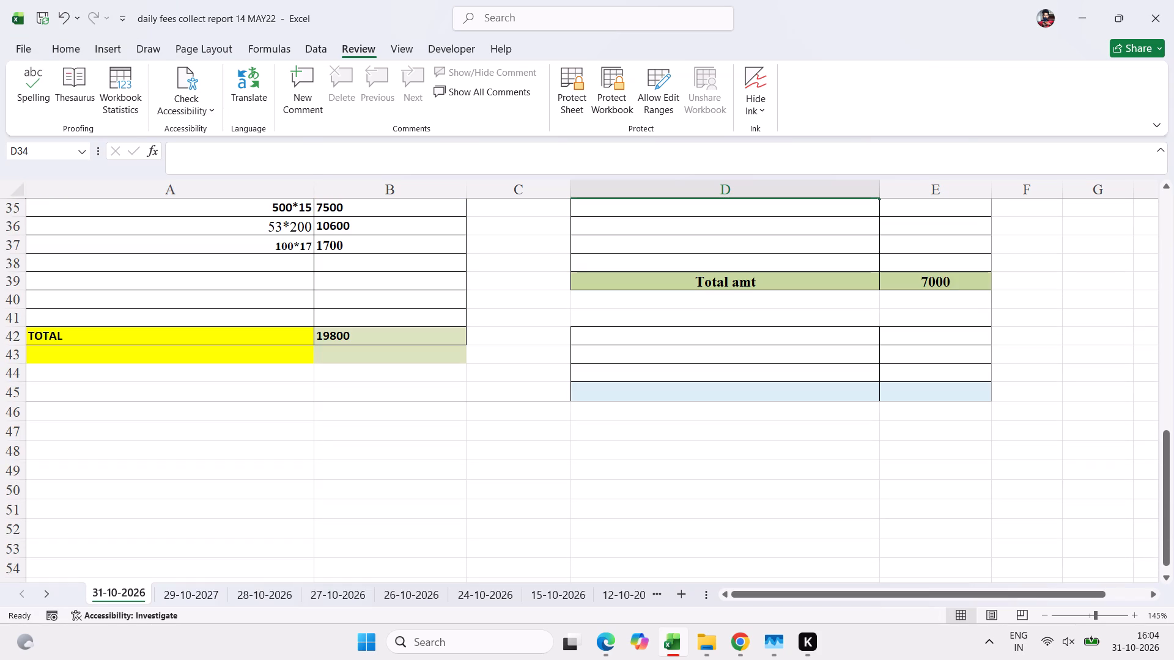